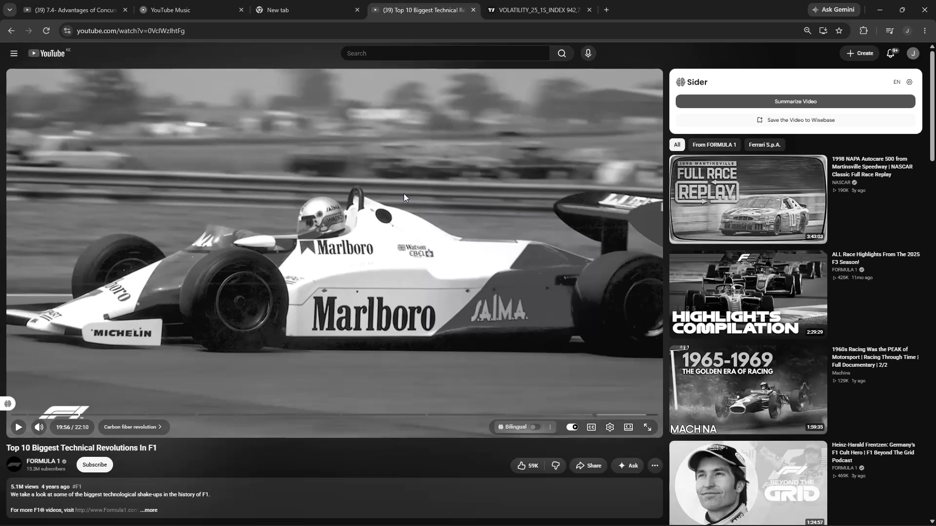
# Resume playback of the video Top 10 Biggest Technical Revolutions In F1.
pyautogui.click(404, 193)
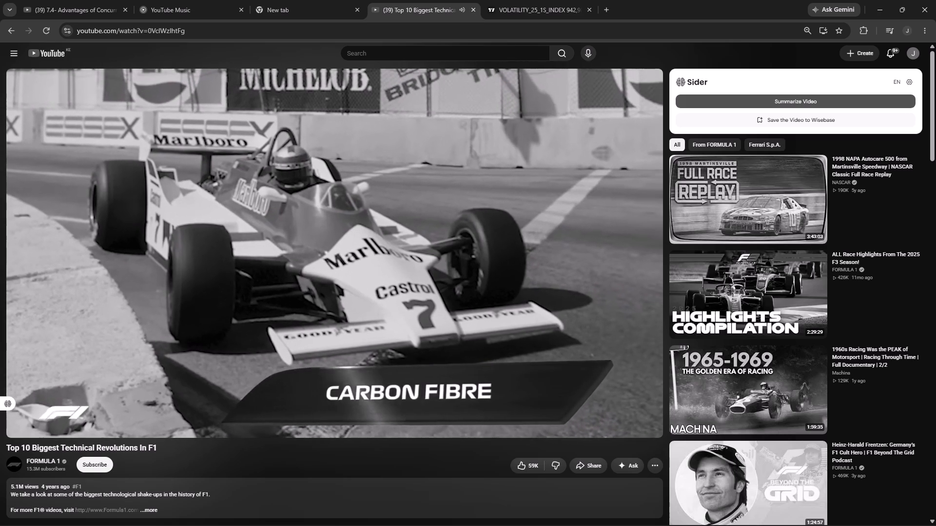
# Switch to the TradingView chart and examine the daily Volatility 25 (1s) price action, dismissing any pop-up.
pyautogui.click(546, 9)
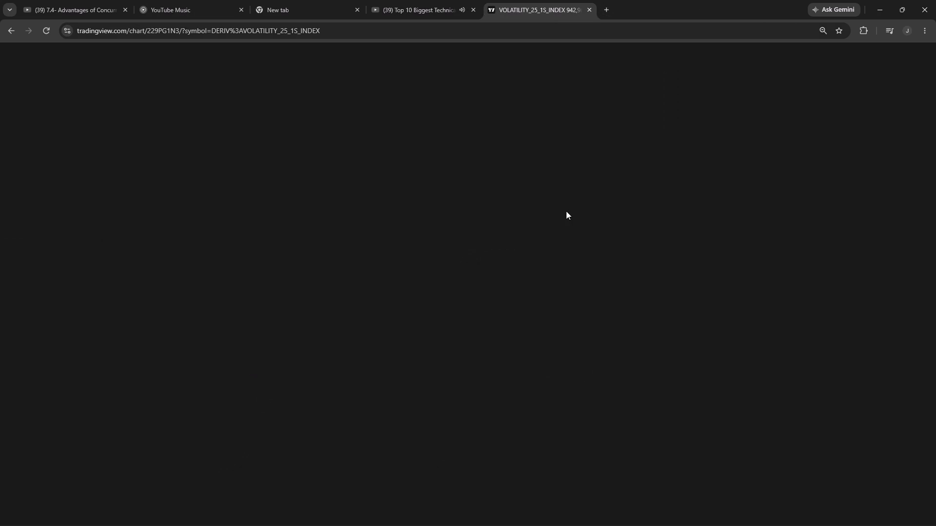
pyautogui.scroll(-6, 618, 243)
pyautogui.moveTo(659, 175); pyautogui.dragTo(463, 340)
pyautogui.scroll(4, 511, 293)
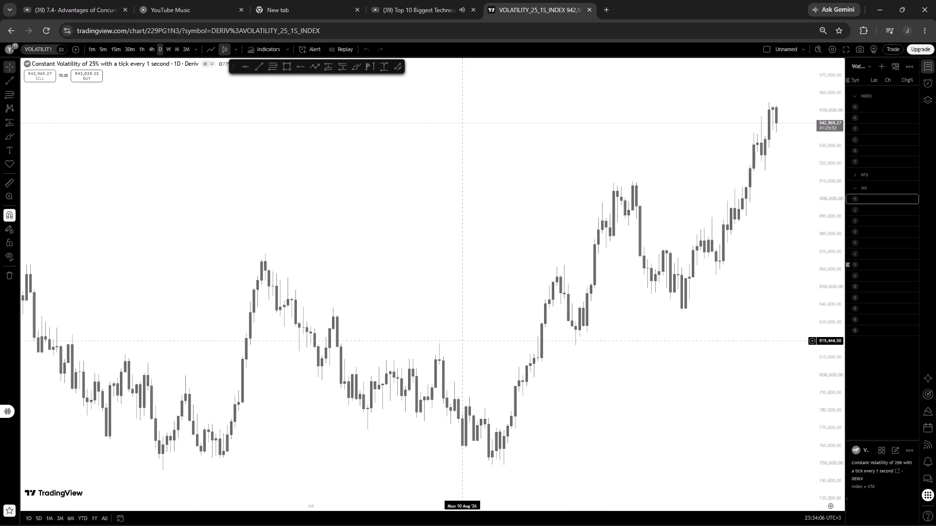
pyautogui.scroll(2, 521, 280)
pyautogui.scroll(6, 525, 233)
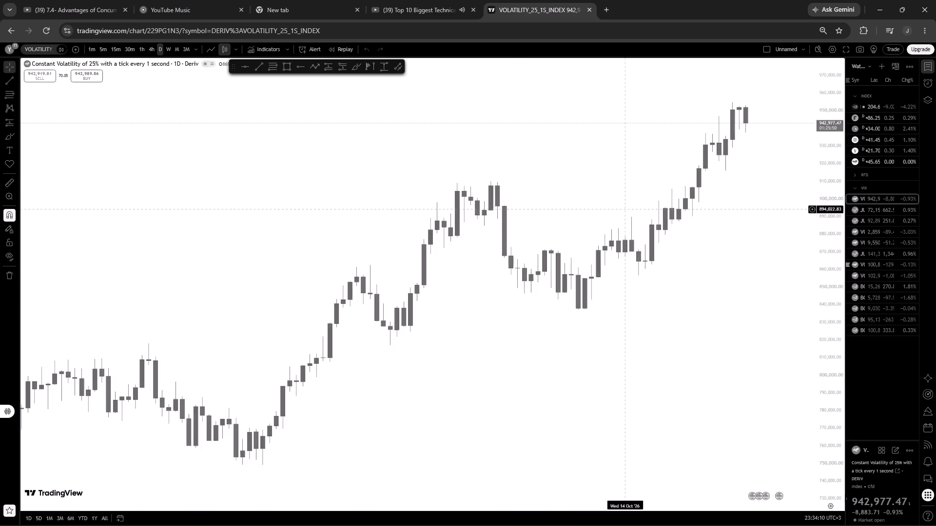
pyautogui.moveTo(629, 156); pyautogui.dragTo(483, 272)
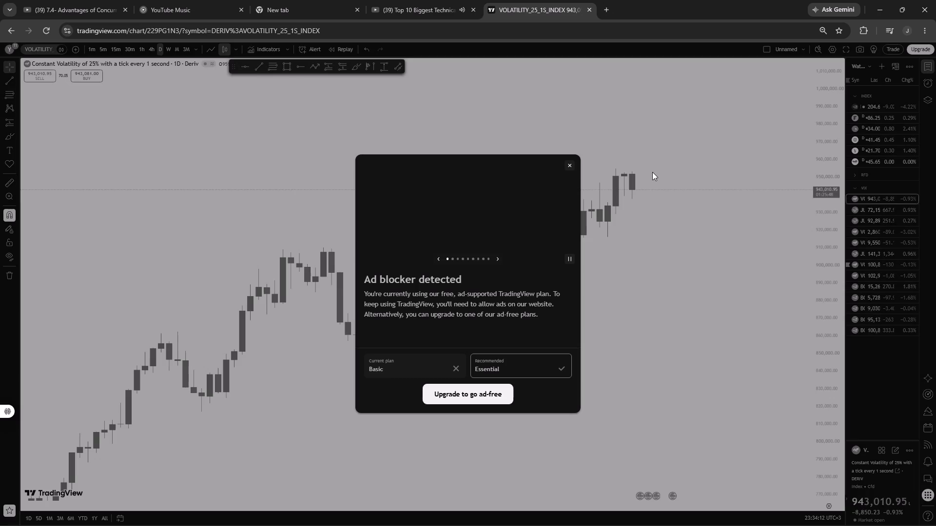
pyautogui.click(567, 167)
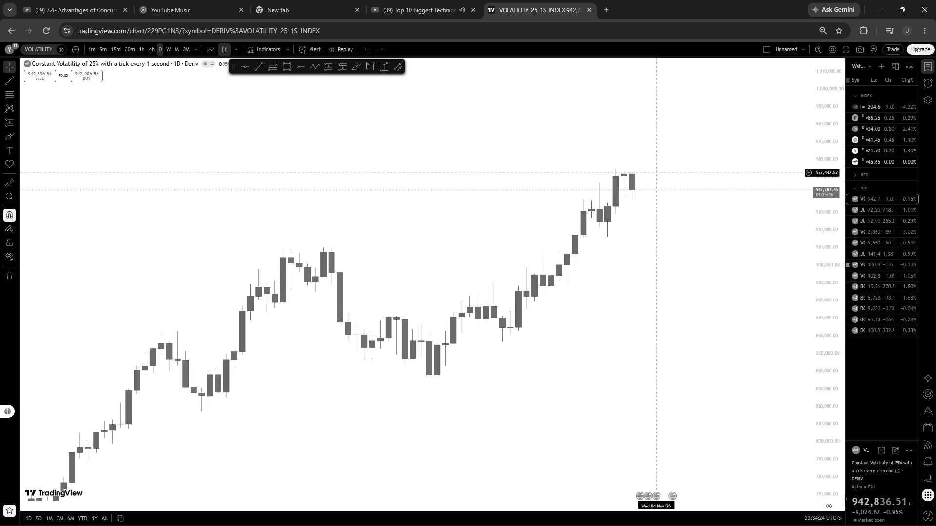
pyautogui.scroll(-7, 649, 188)
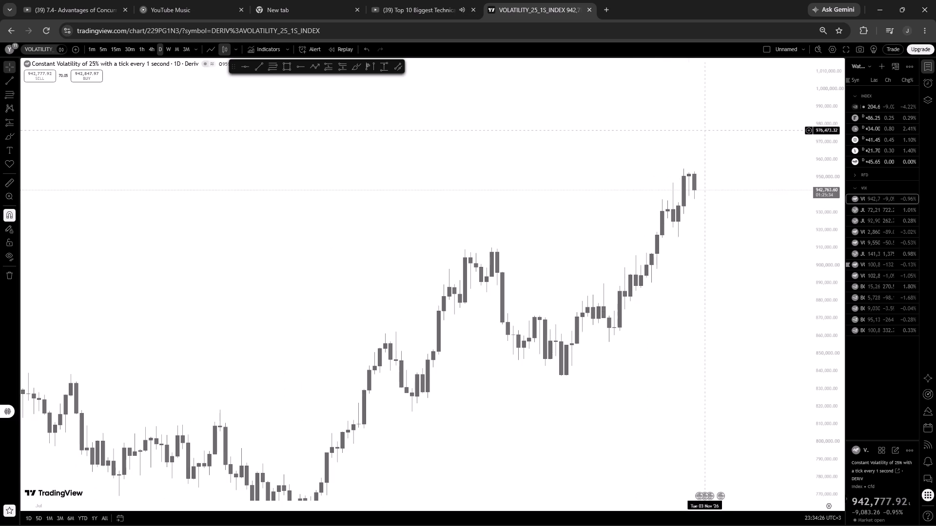
# Load the Jump 50 Index chart from the watchlist.
pyautogui.click(889, 205)
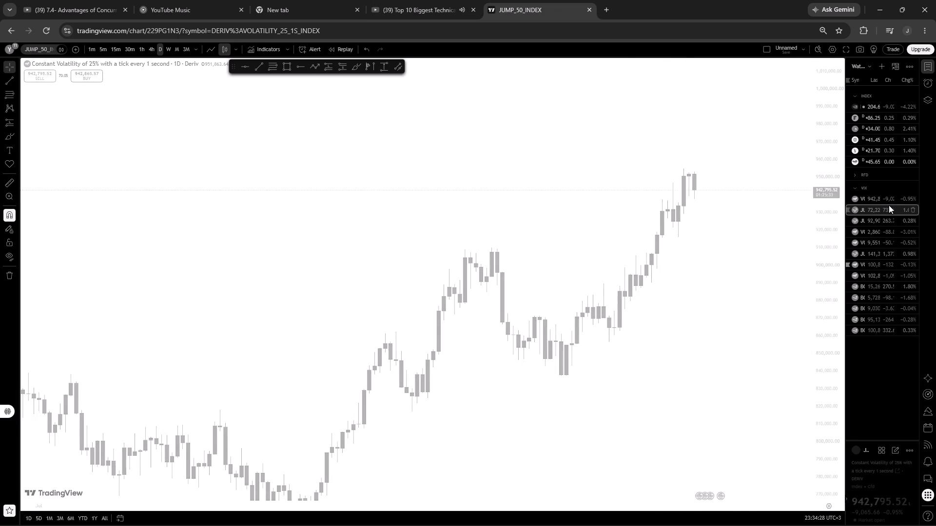
pyautogui.scroll(3, 632, 195)
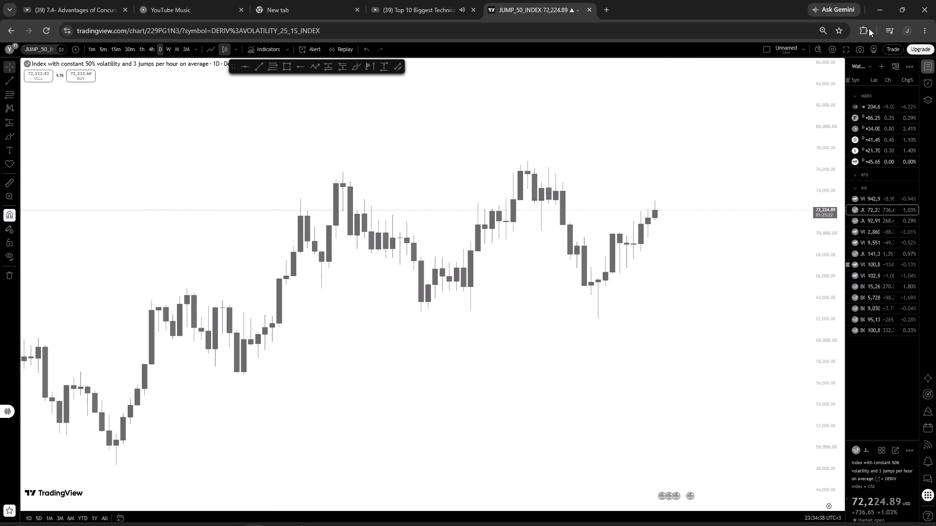
# Set the body colour of rising candles to light grey in the chart settings and apply it.
pyautogui.click(833, 52)
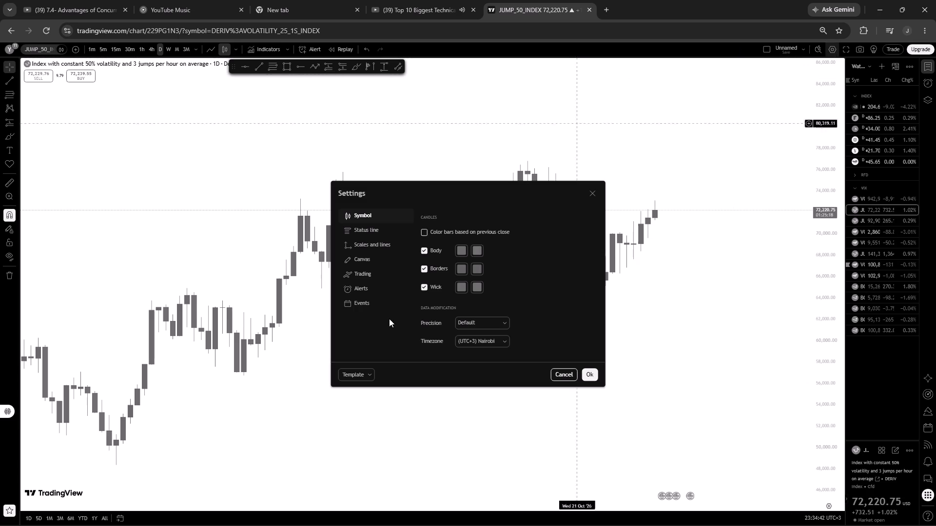
pyautogui.click(459, 250)
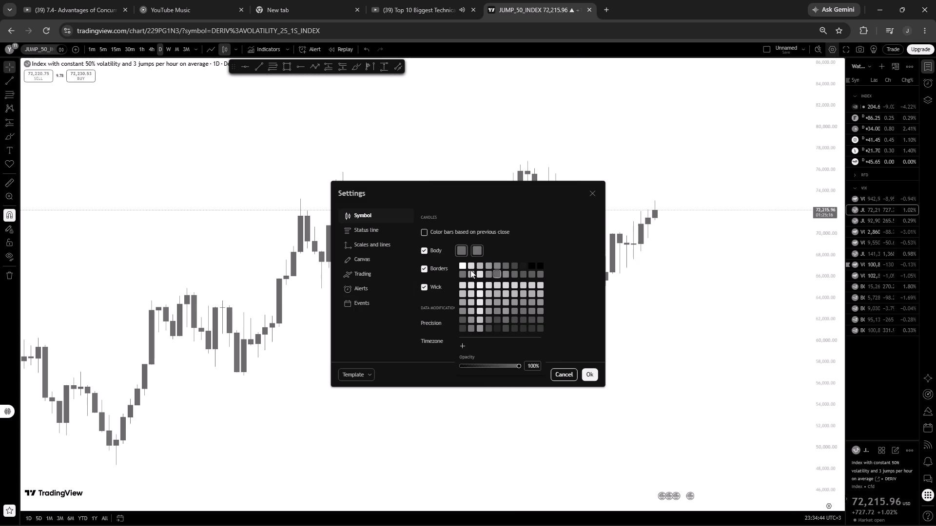
pyautogui.click(469, 265)
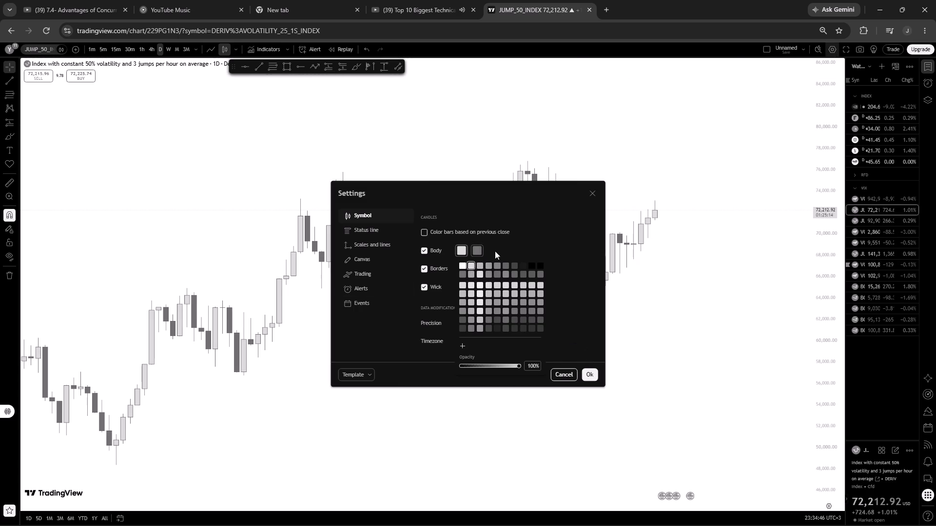
pyautogui.click(489, 265)
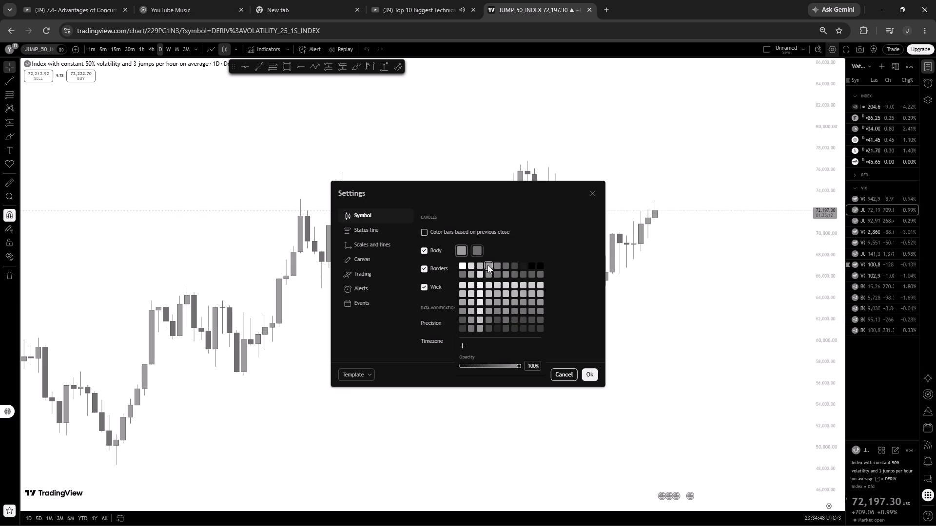
pyautogui.click(480, 265)
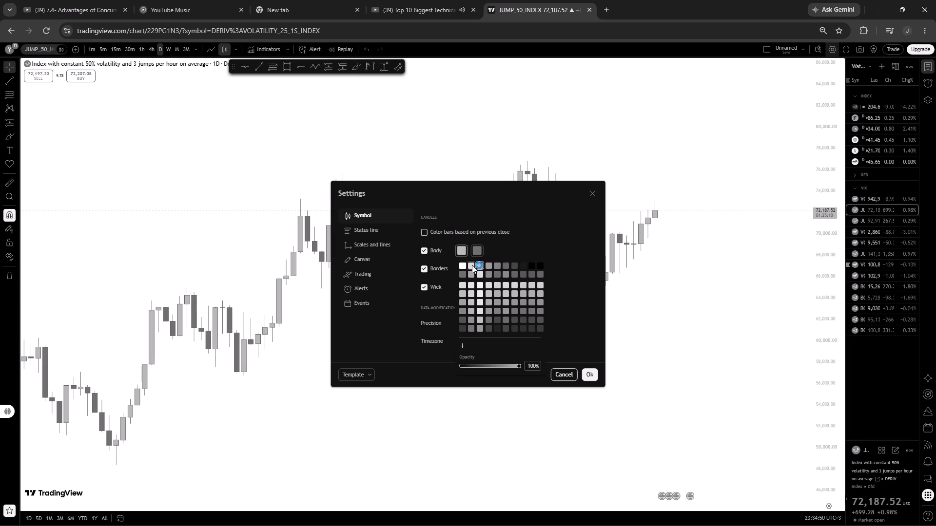
pyautogui.click(472, 265)
pyautogui.click(478, 266)
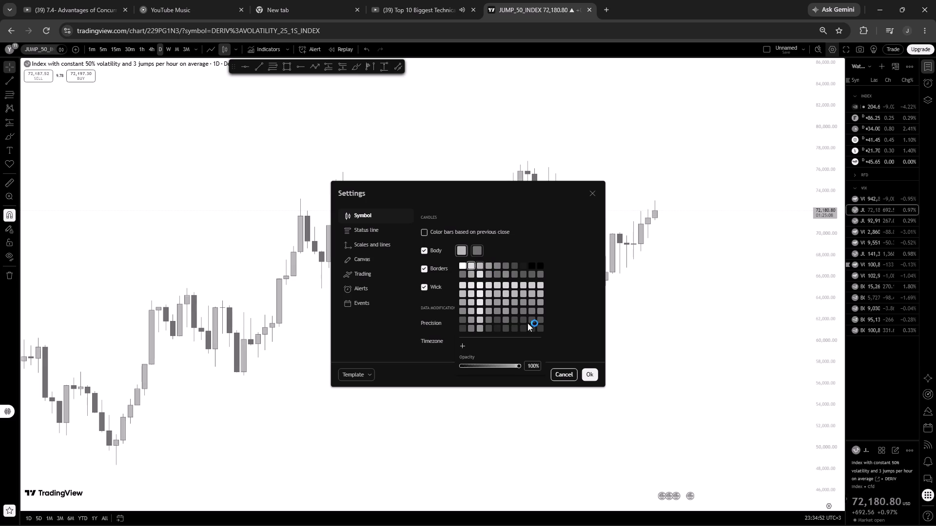
pyautogui.click(585, 376)
pyautogui.click(631, 200)
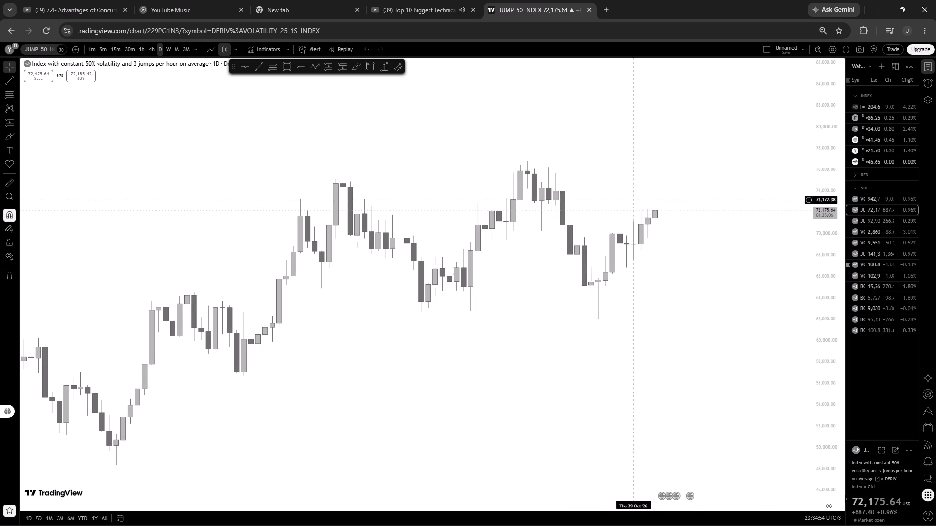
# Place a horizontal ray at 70,931.20 from the 31 Oct '26 daily candle and lock it.
pyautogui.scroll(-2, 686, 158)
pyautogui.moveTo(744, 152); pyautogui.dragTo(633, 181)
pyautogui.scroll(1, 632, 182)
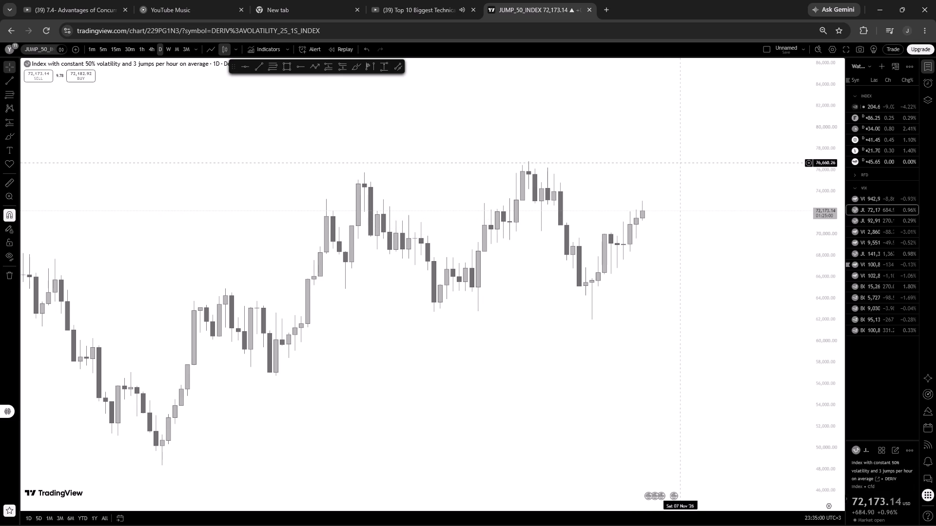
pyautogui.click(303, 65)
pyautogui.click(638, 227)
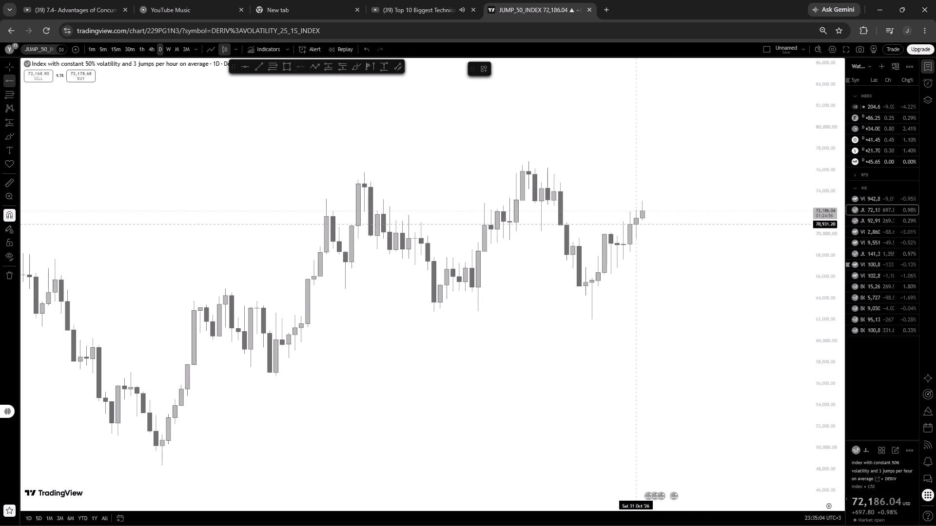
pyautogui.click(589, 66)
# Place a horizontal ray at 76,230.27 from the high of the 17 Oct '26 daily candle and lock it.
pyautogui.moveTo(669, 156); pyautogui.dragTo(653, 169)
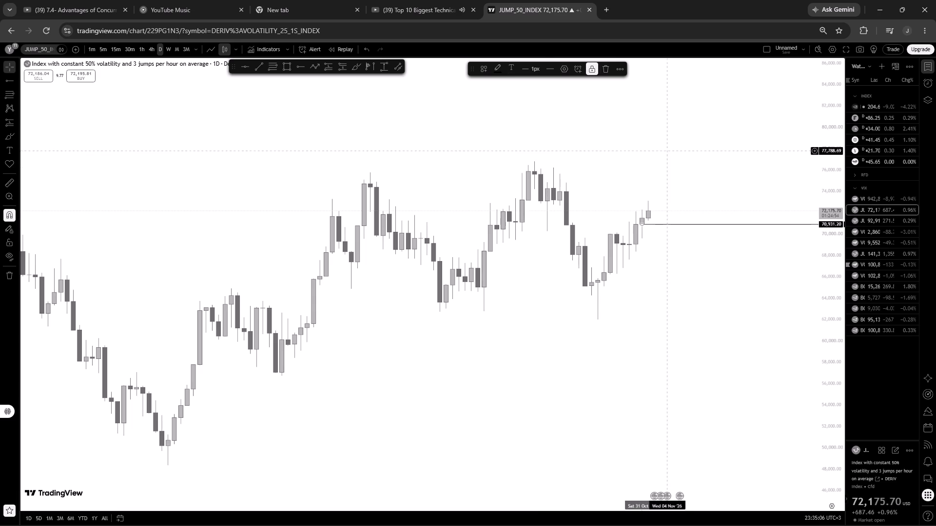
pyautogui.moveTo(698, 169); pyautogui.dragTo(512, 184)
pyautogui.moveTo(630, 177); pyautogui.dragTo(600, 196)
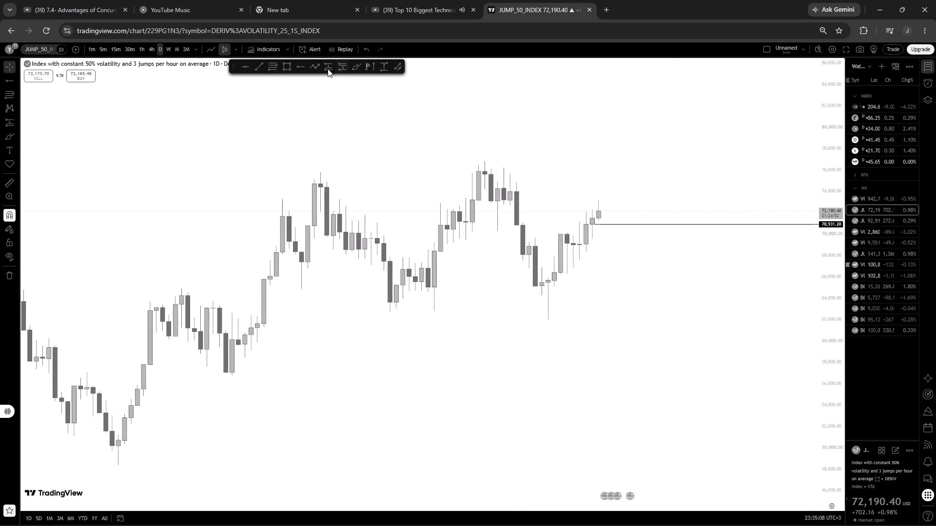
pyautogui.click(307, 68)
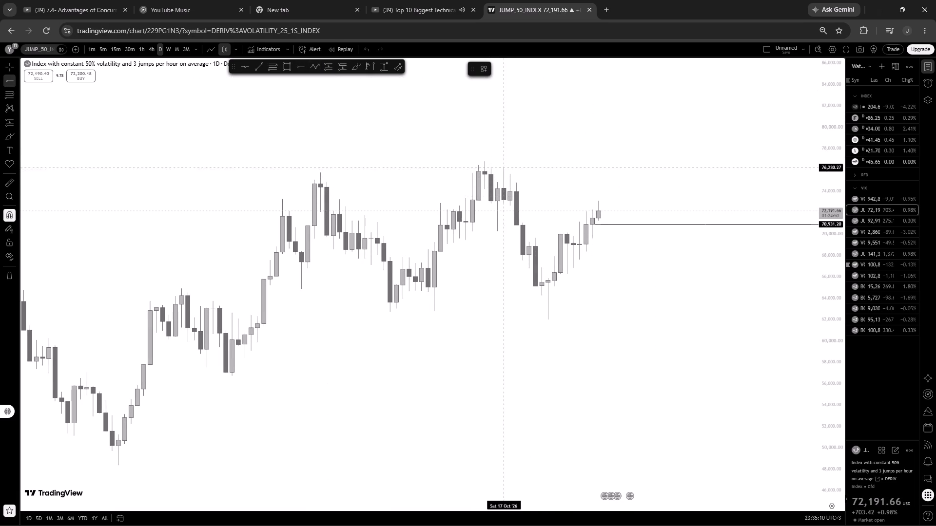
pyautogui.click(505, 169)
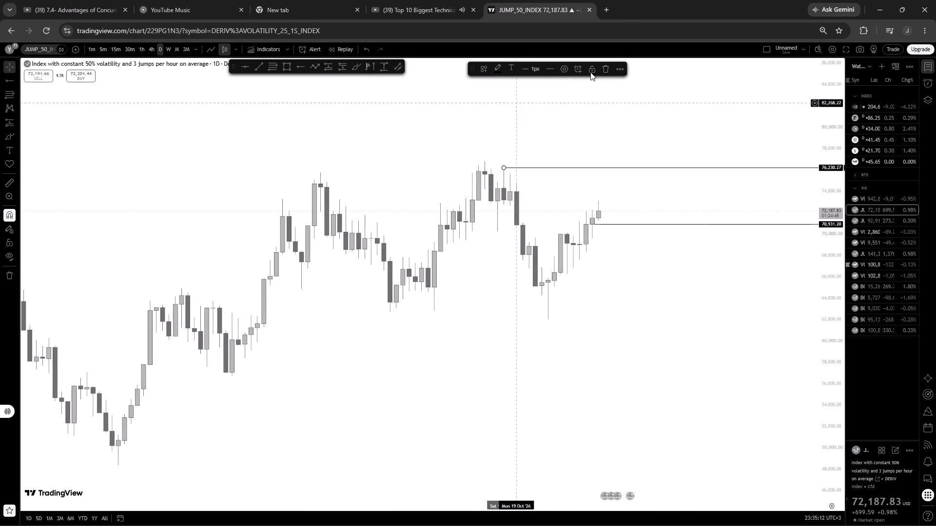
pyautogui.click(589, 68)
# Look over the two daily levels and switch the chart to the 4-hour interval.
pyautogui.moveTo(600, 127); pyautogui.dragTo(603, 133)
pyautogui.moveTo(704, 137); pyautogui.dragTo(414, 153)
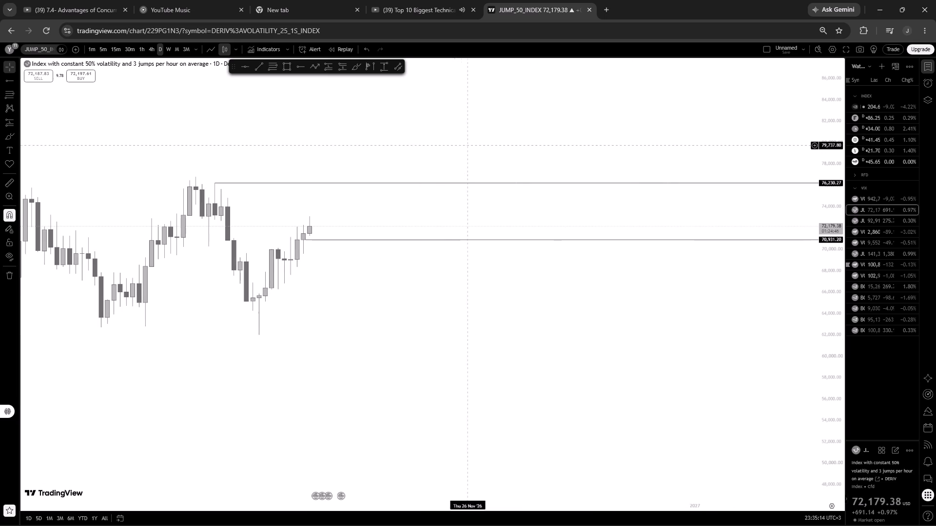
pyautogui.moveTo(394, 144); pyautogui.dragTo(470, 145)
pyautogui.moveTo(379, 222); pyautogui.dragTo(543, 222)
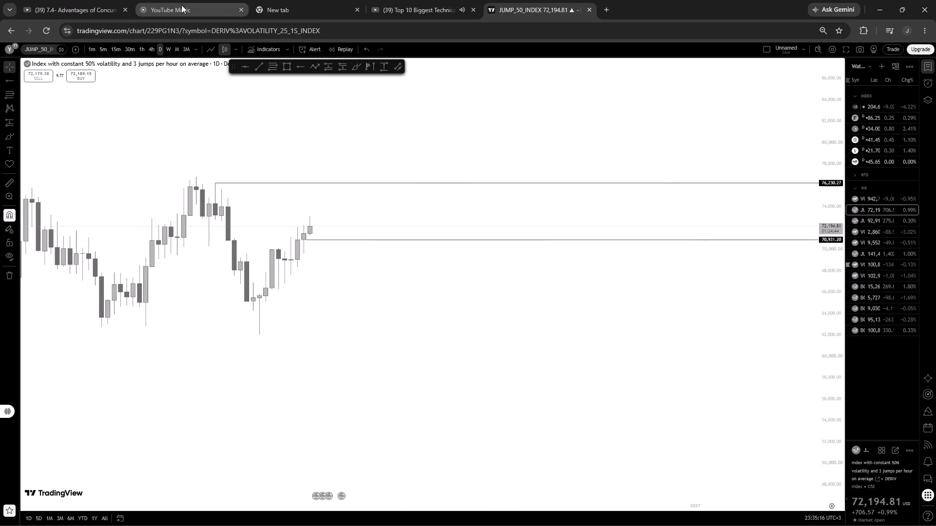
pyautogui.click(154, 49)
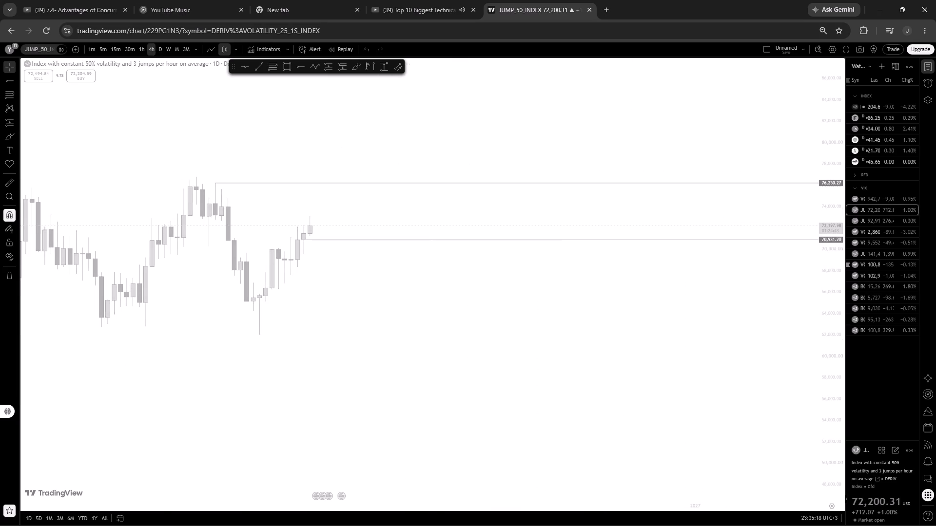
# Examine the 4-hour price action around the 70,931.20 and 76,230.27 rays, focusing on the most recent candles.
pyautogui.scroll(-10, 397, 156)
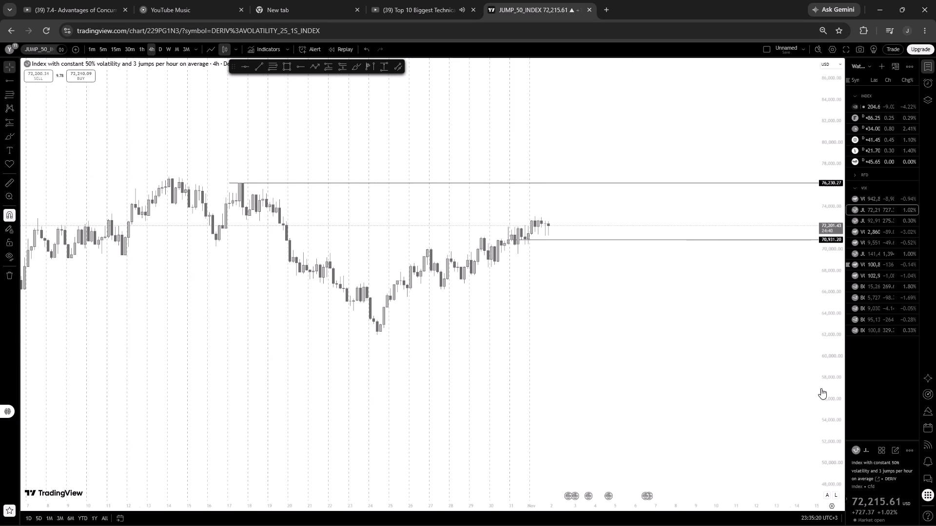
pyautogui.scroll(7, 829, 406)
pyautogui.scroll(20, 829, 406)
pyautogui.scroll(3, 829, 406)
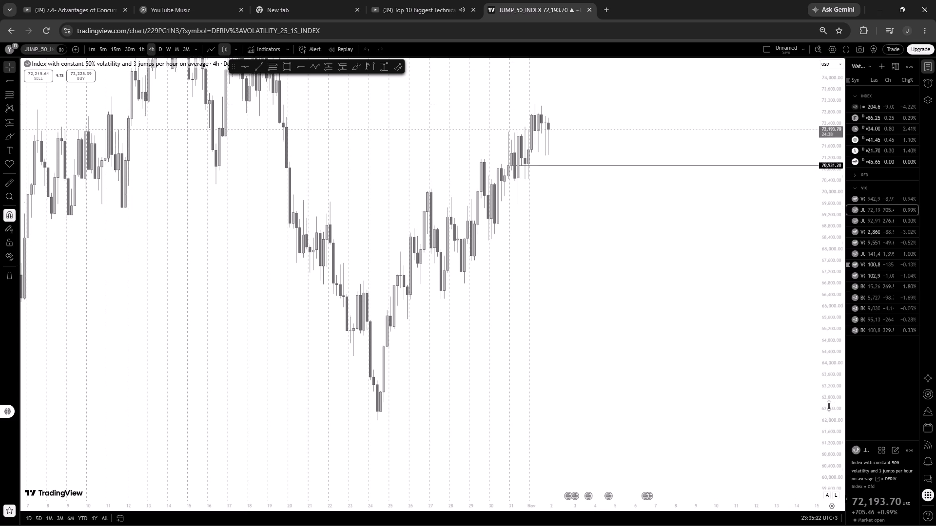
pyautogui.scroll(2, 713, 344)
pyautogui.moveTo(535, 196); pyautogui.dragTo(642, 436)
pyautogui.scroll(3, 553, 175)
pyautogui.moveTo(526, 131); pyautogui.dragTo(633, 226)
pyautogui.scroll(-5, 532, 191)
pyautogui.moveTo(628, 136); pyautogui.dragTo(691, 276)
pyautogui.scroll(2, 649, 202)
pyautogui.moveTo(628, 215); pyautogui.dragTo(631, 207)
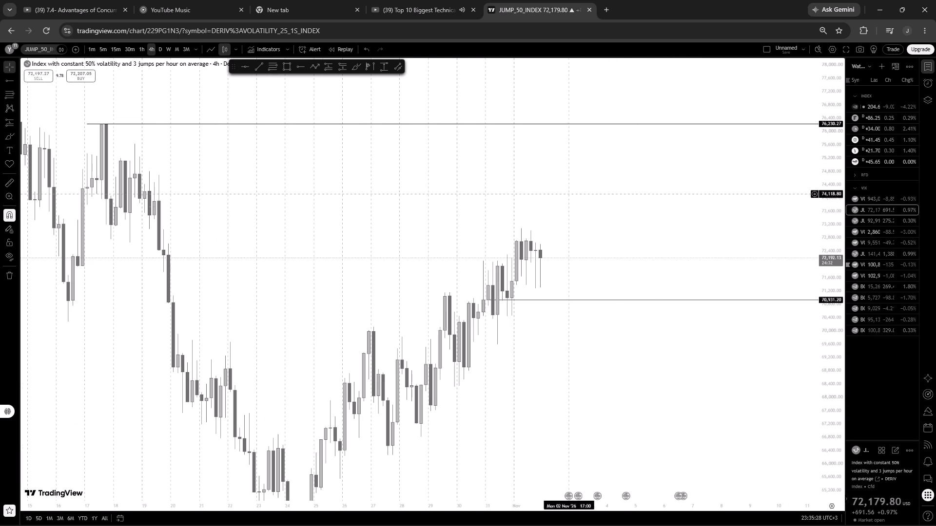
pyautogui.moveTo(144, 198); pyautogui.dragTo(220, 229)
pyautogui.scroll(1, 251, 212)
pyautogui.moveTo(321, 192); pyautogui.dragTo(369, 211)
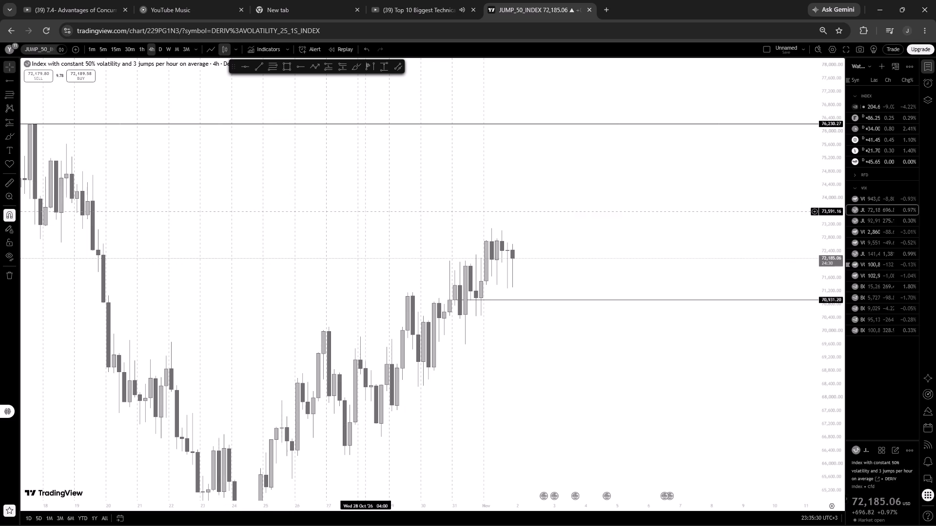
pyautogui.scroll(2, 426, 188)
pyautogui.scroll(8, 840, 389)
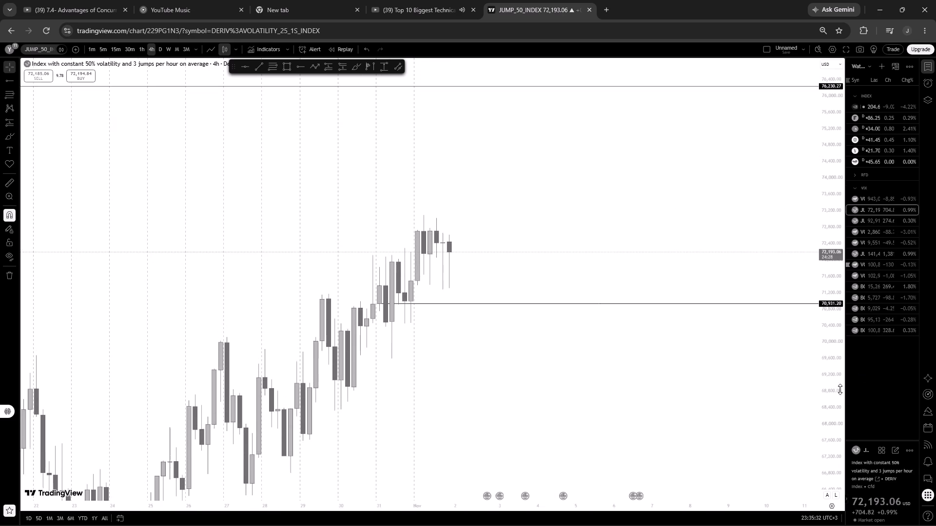
pyautogui.scroll(6, 840, 389)
pyautogui.scroll(2, 336, 216)
pyautogui.moveTo(428, 255); pyautogui.dragTo(537, 185)
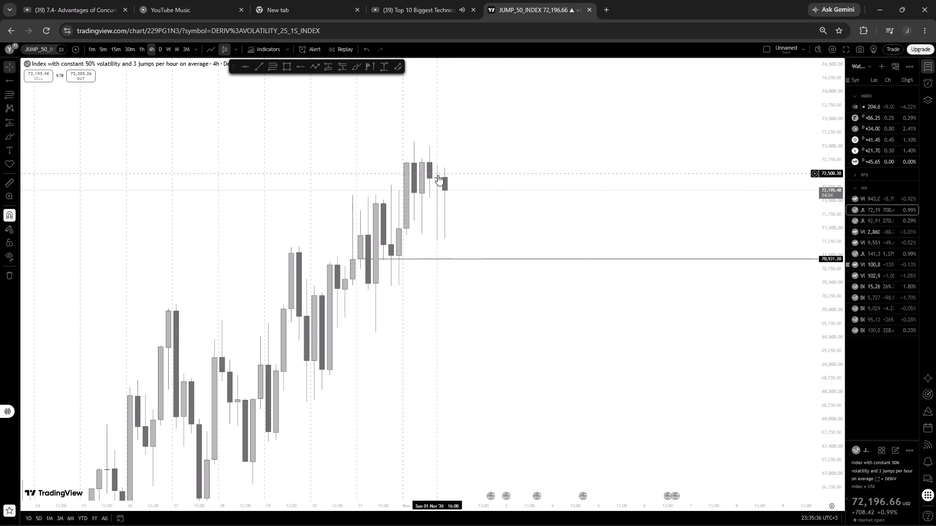
pyautogui.moveTo(536, 195); pyautogui.dragTo(527, 209)
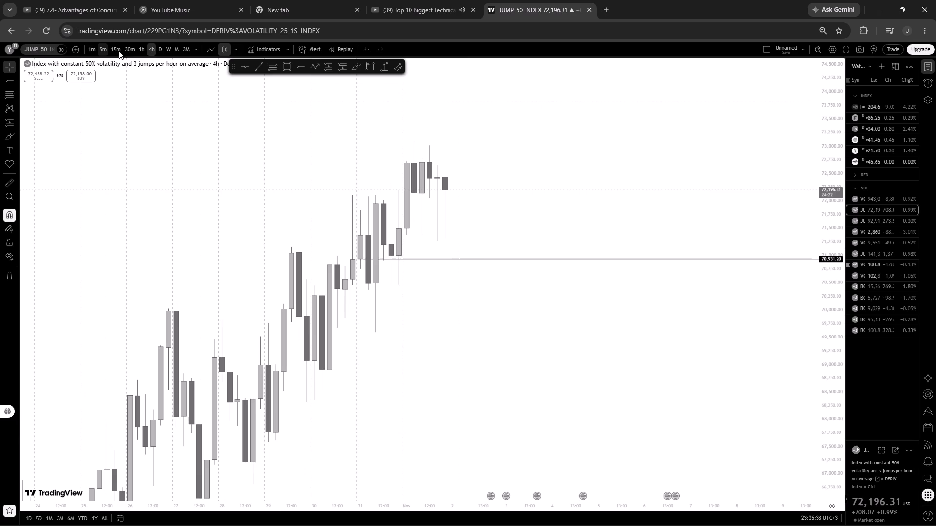
# Switch the chart to the 1-hour interval.
pyautogui.click(143, 48)
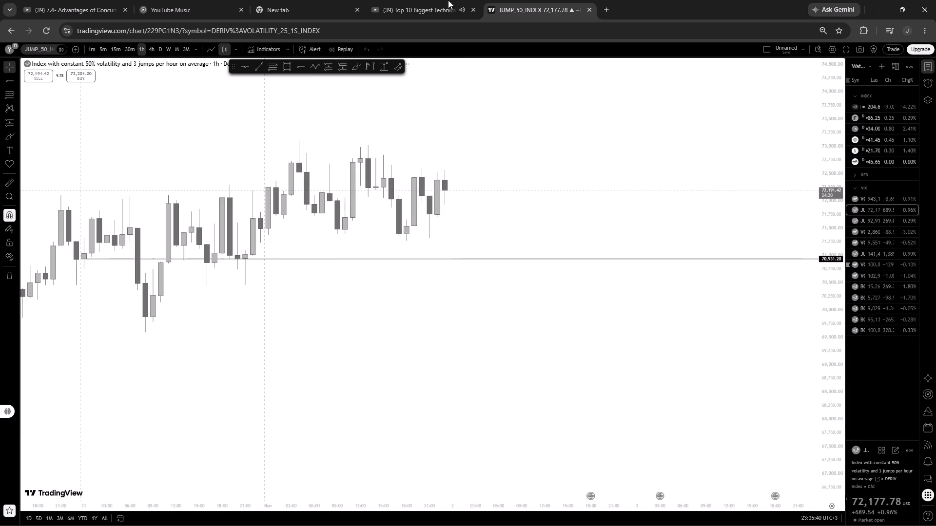
# Check on the playing F1 video and return to the Jump 50 Index chart.
pyautogui.click(448, 0)
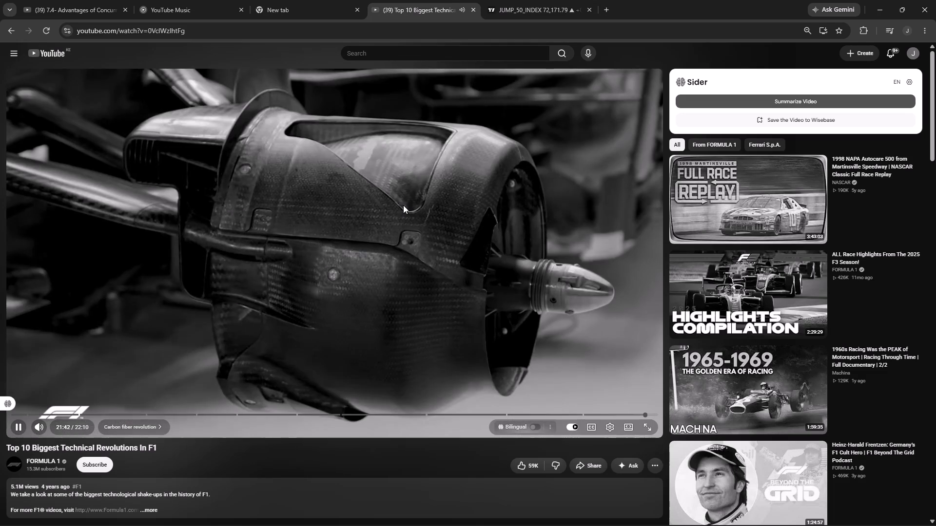
pyautogui.click(546, 2)
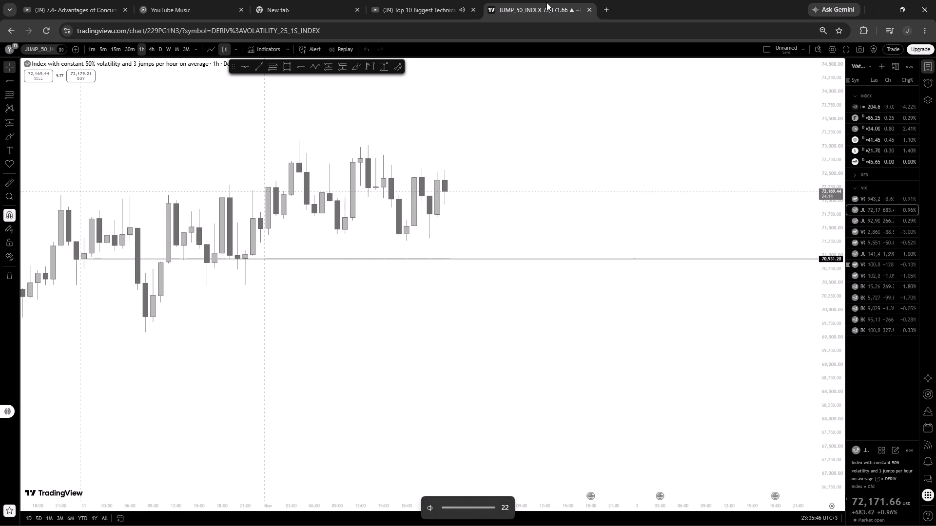
# Examine the 1-hour candles above the 70,931.20 ray, with a quick check on the F1 video.
pyautogui.scroll(-9, 274, 38)
pyautogui.scroll(2, 843, 354)
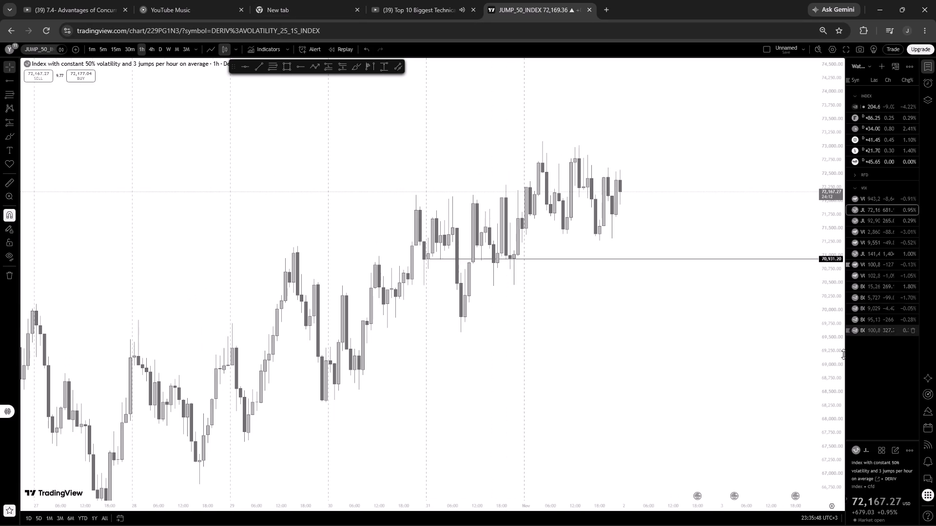
pyautogui.scroll(3, 843, 354)
pyautogui.click(428, 4)
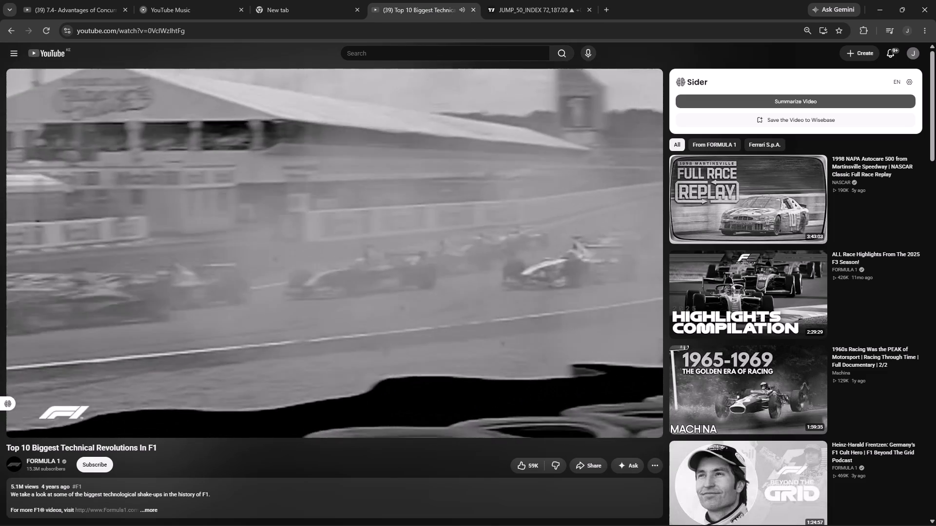
pyautogui.click(527, 6)
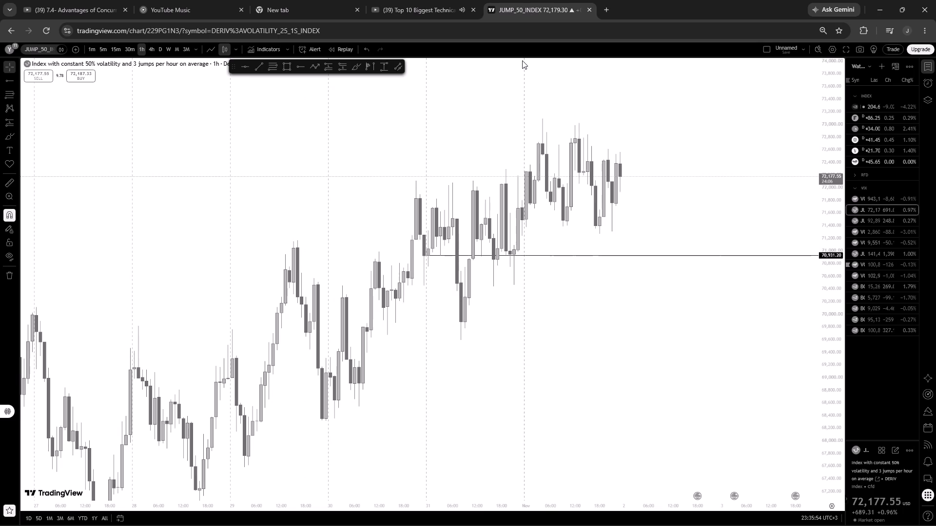
pyautogui.scroll(2, 611, 127)
pyautogui.moveTo(617, 160); pyautogui.dragTo(616, 151)
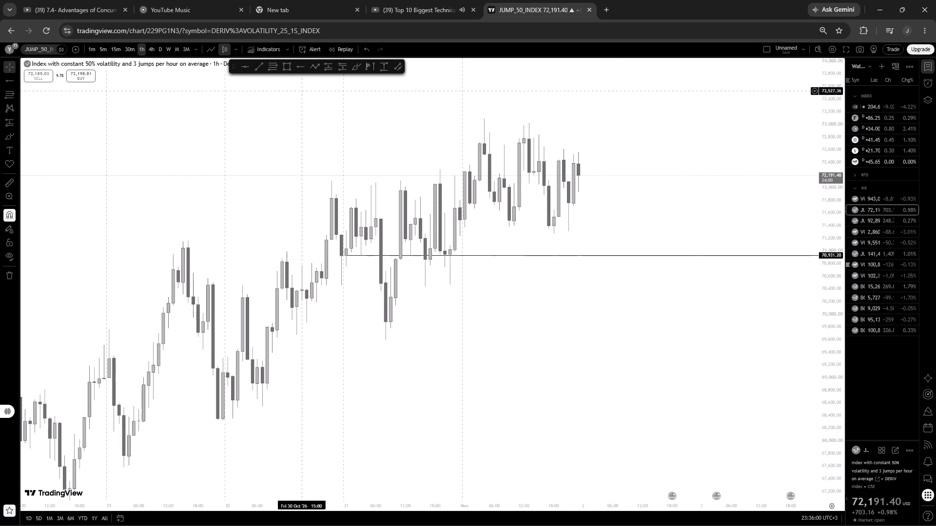
# Switch the chart to the 30-minute interval.
pyautogui.click(133, 52)
# Pause the F1 video and return to the Jump 50 Index chart.
pyautogui.click(402, 11)
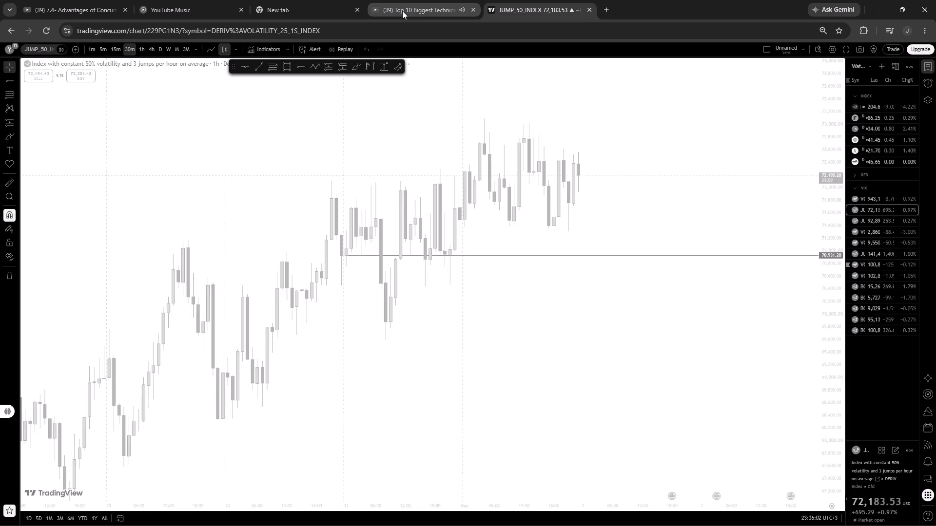
pyautogui.click(345, 248)
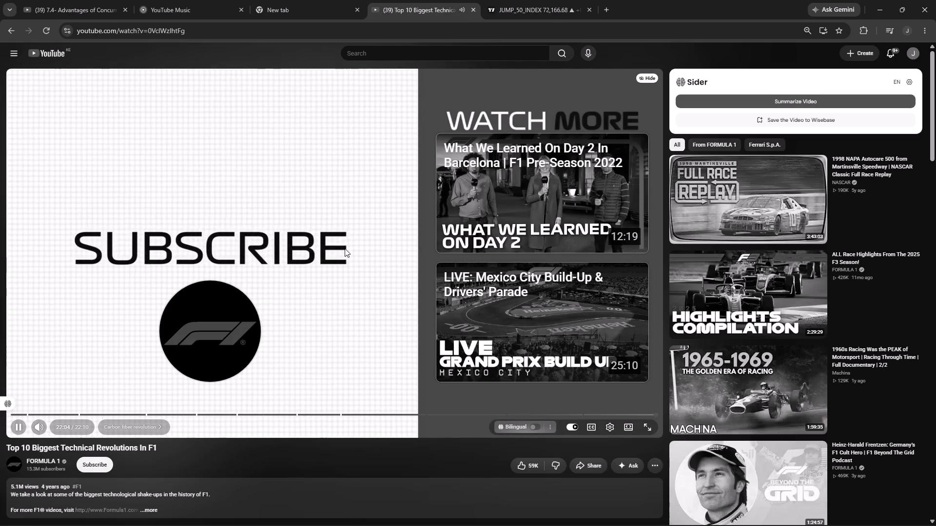
pyautogui.click(569, 4)
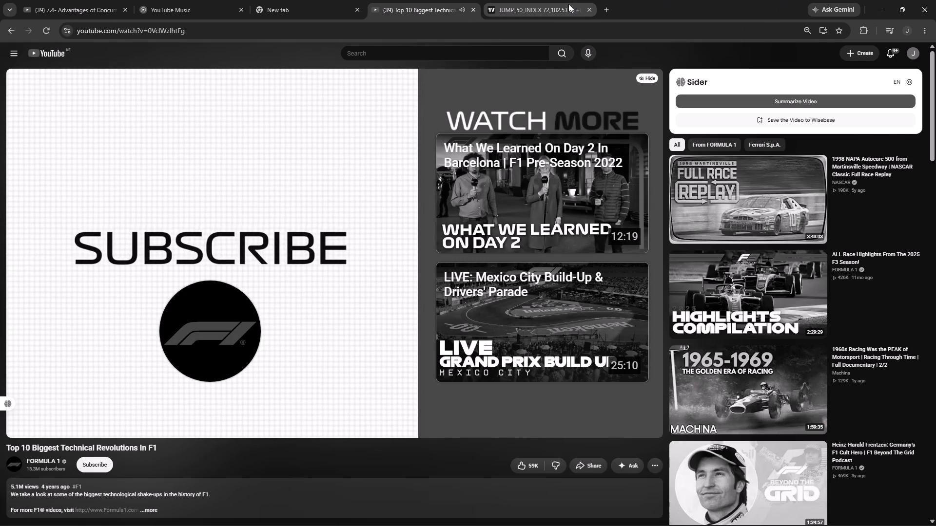
# Examine the 30-minute price action above the 70,931.20 ray, focusing on the latest swings.
pyautogui.scroll(3, 480, 216)
pyautogui.scroll(-6, 598, 166)
pyautogui.scroll(5, 837, 416)
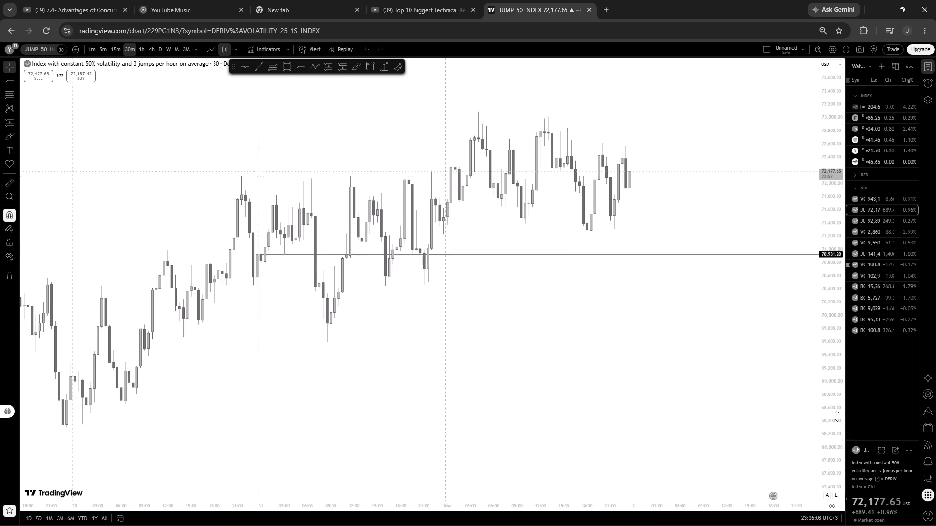
pyautogui.scroll(2, 837, 416)
pyautogui.scroll(-1, 670, 84)
pyautogui.moveTo(682, 101); pyautogui.dragTo(623, 282)
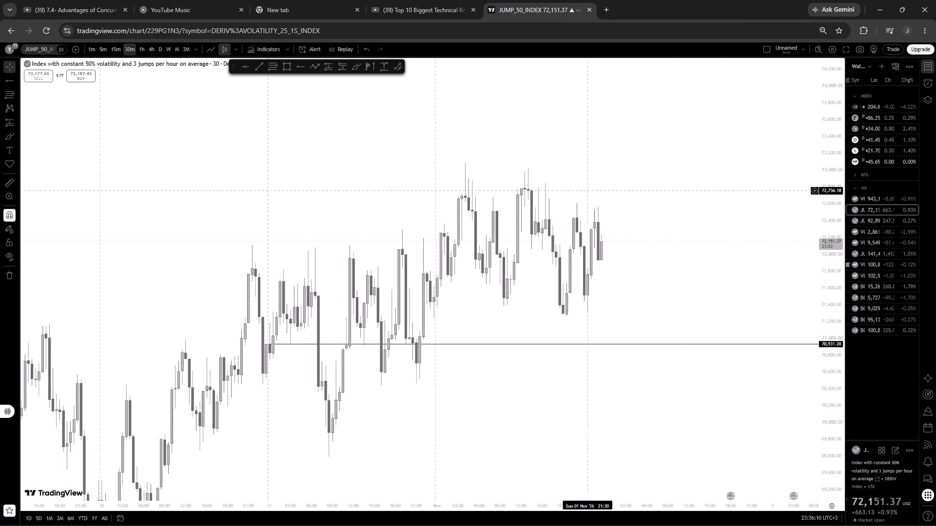
pyautogui.scroll(1, 610, 165)
pyautogui.moveTo(613, 208); pyautogui.dragTo(617, 200)
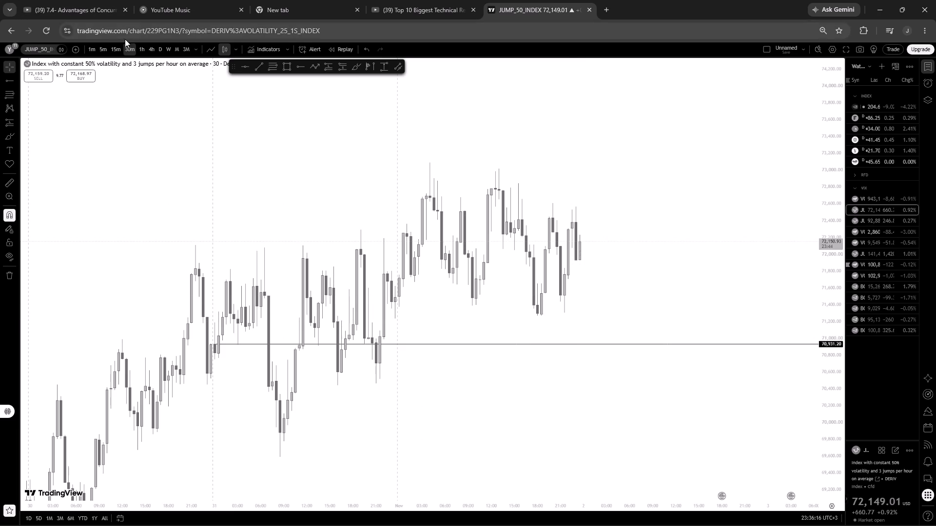
# Switch the chart to the 4-hour interval and examine the most recent candles relative to the 70,931.20 ray.
pyautogui.click(153, 51)
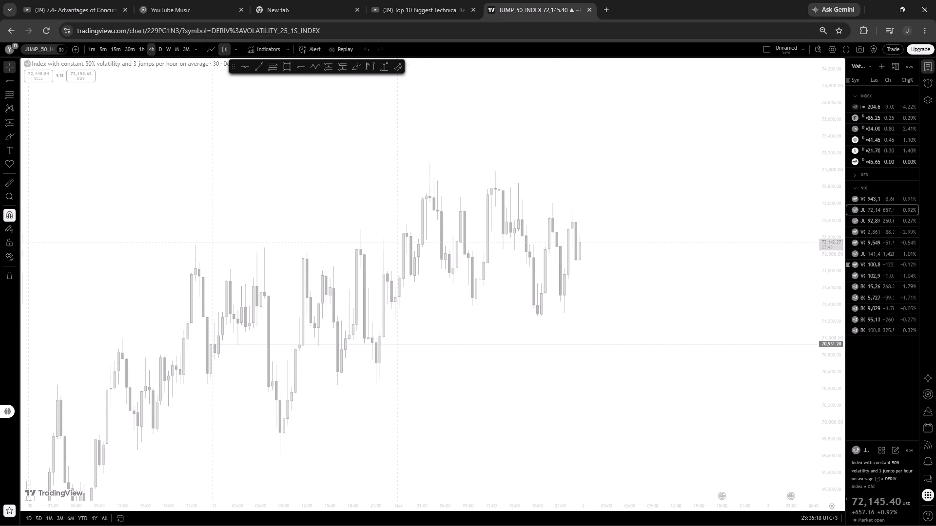
pyautogui.scroll(8, 624, 263)
pyautogui.moveTo(584, 272); pyautogui.dragTo(584, 258)
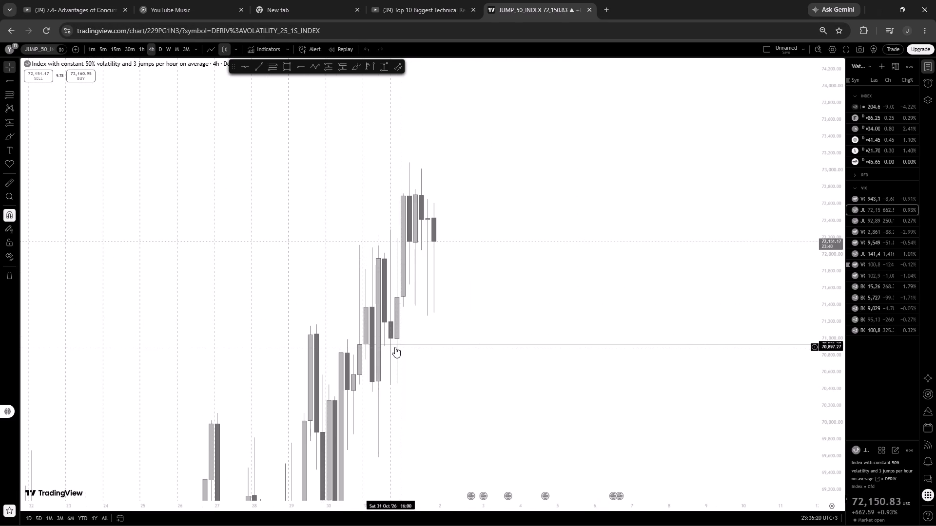
pyautogui.click(395, 347)
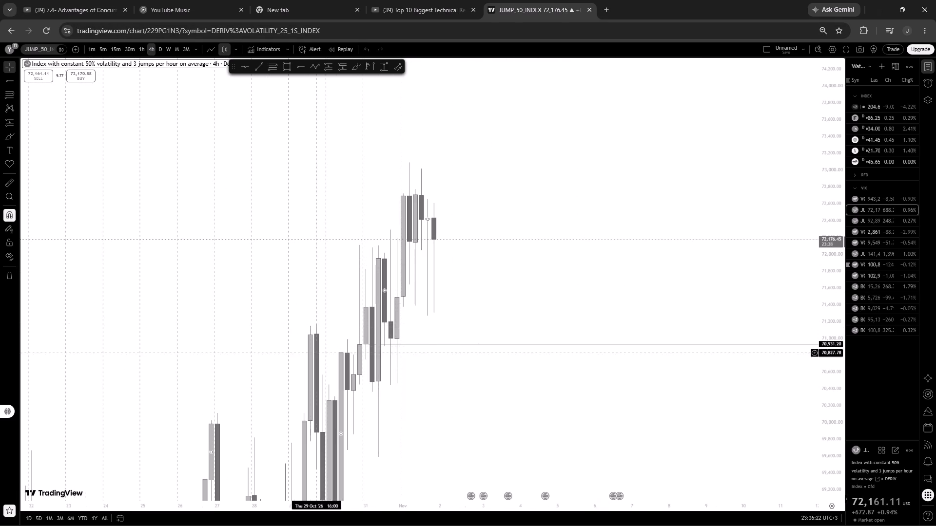
pyautogui.scroll(3, 450, 282)
pyautogui.moveTo(439, 285); pyautogui.dragTo(448, 263)
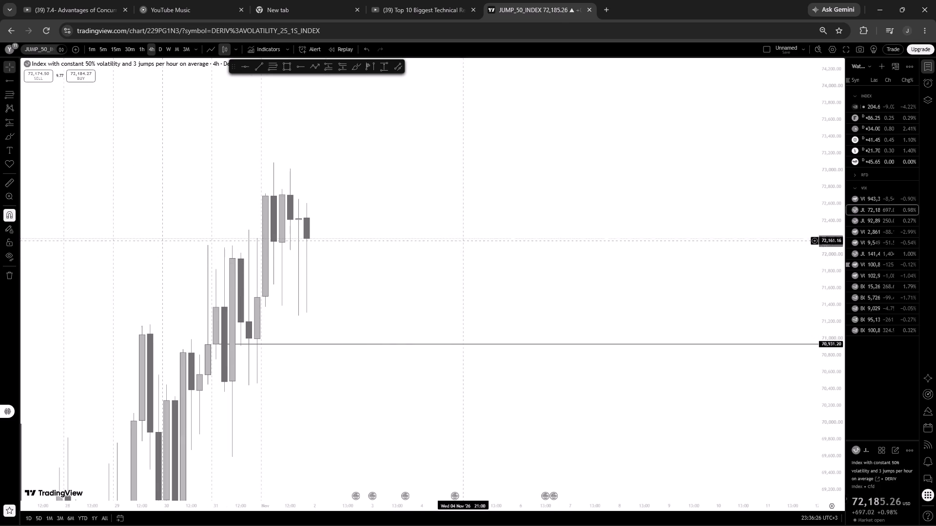
pyautogui.scroll(1, 365, 221)
pyautogui.moveTo(354, 264); pyautogui.dragTo(477, 228)
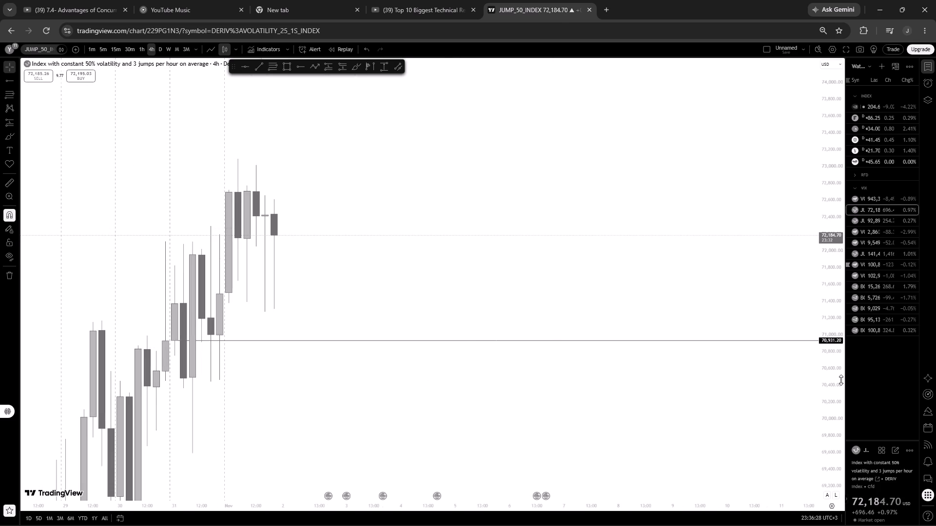
pyautogui.scroll(-10, 830, 382)
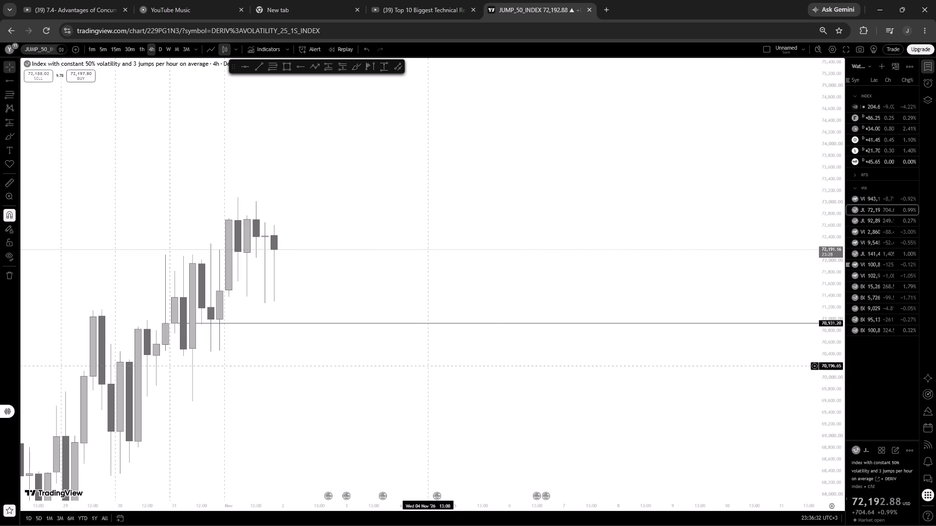
pyautogui.scroll(-4, 389, 263)
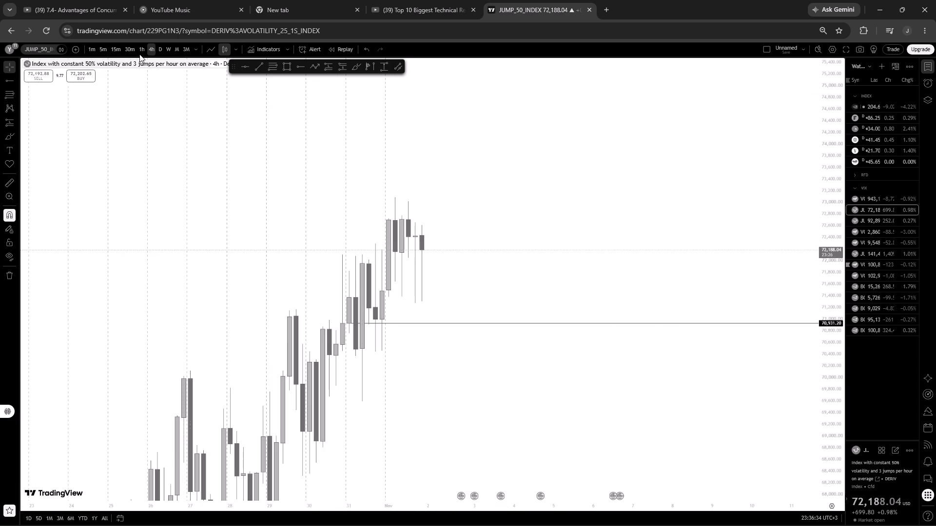
# Switch the chart to the 1-hour interval and look over the recent price action.
pyautogui.click(143, 51)
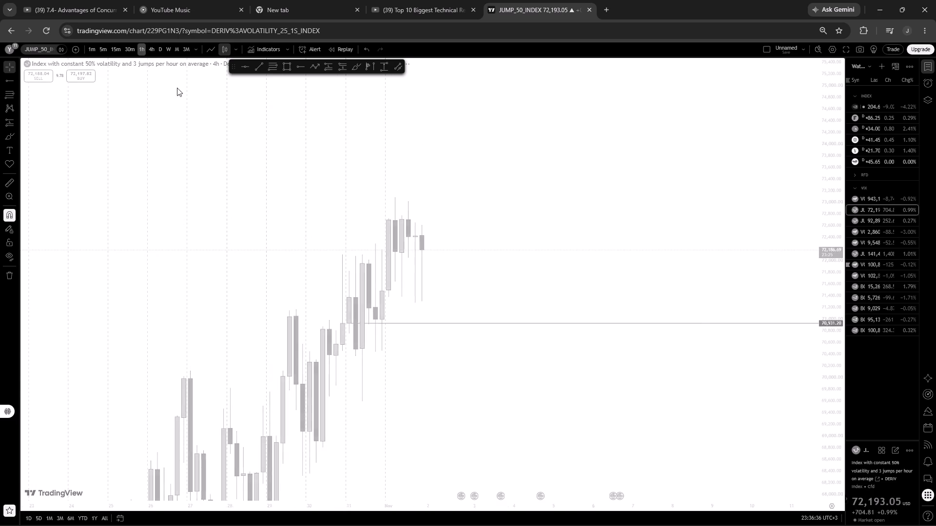
pyautogui.scroll(-4, 507, 212)
pyautogui.moveTo(672, 197); pyautogui.dragTo(684, 129)
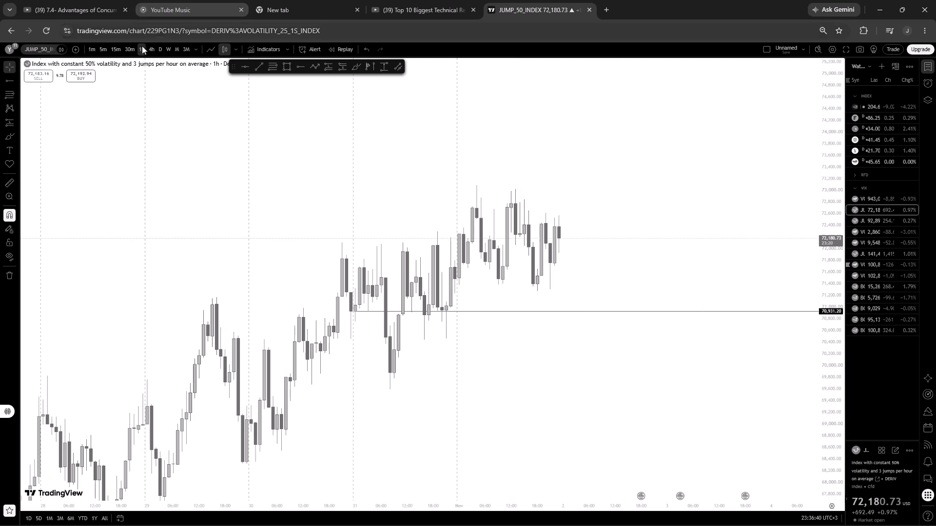
# Switch the chart to the 30-minute interval and look over the swings of the past few days.
pyautogui.click(129, 48)
pyautogui.scroll(-7, 527, 170)
pyautogui.scroll(-2, 615, 191)
pyautogui.scroll(4, 550, 347)
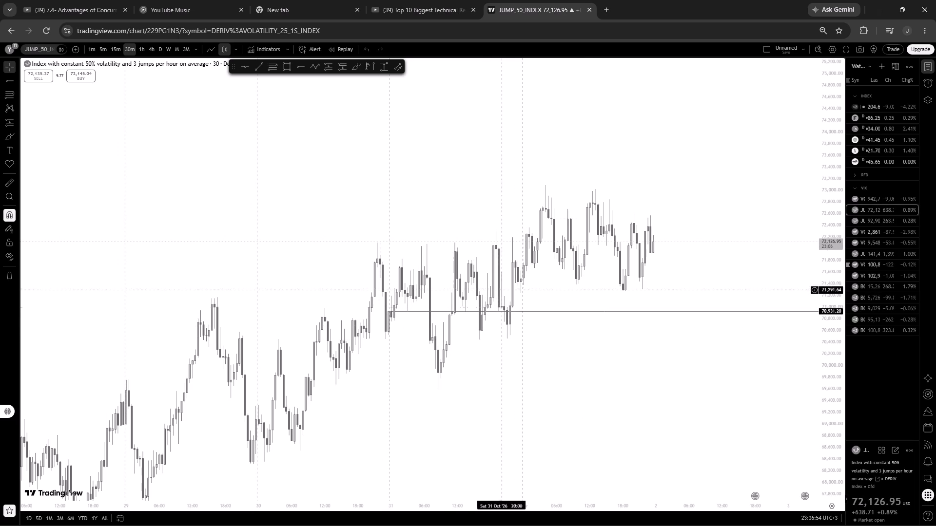
# Switch the chart to the 15-minute interval and examine the swings around the 70,931.20 ray.
pyautogui.click(115, 45)
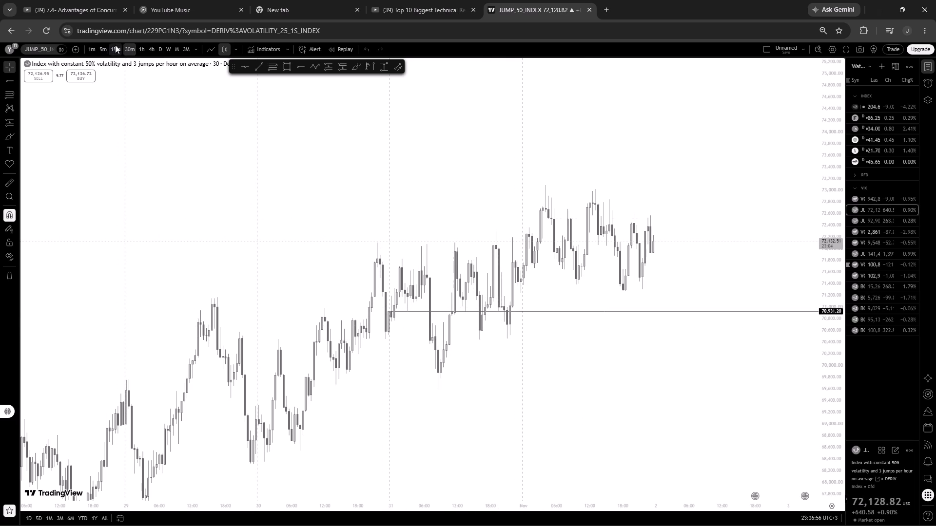
pyautogui.scroll(-6, 702, 266)
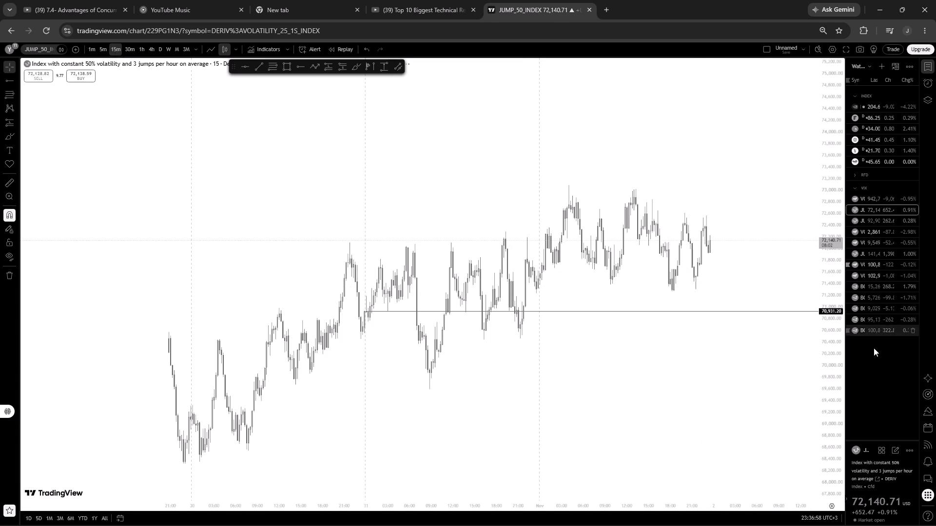
pyautogui.scroll(15, 838, 359)
pyautogui.scroll(4, 559, 224)
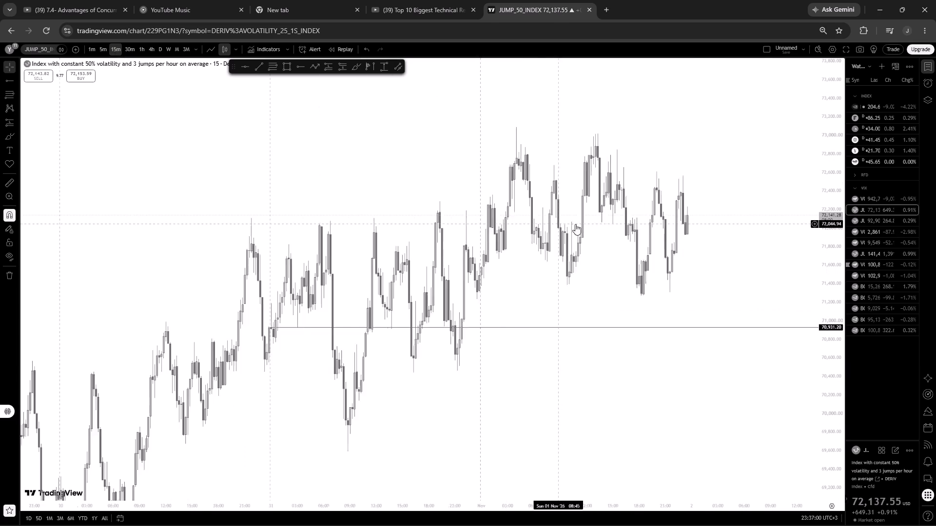
pyautogui.scroll(1, 640, 225)
pyautogui.click(699, 253)
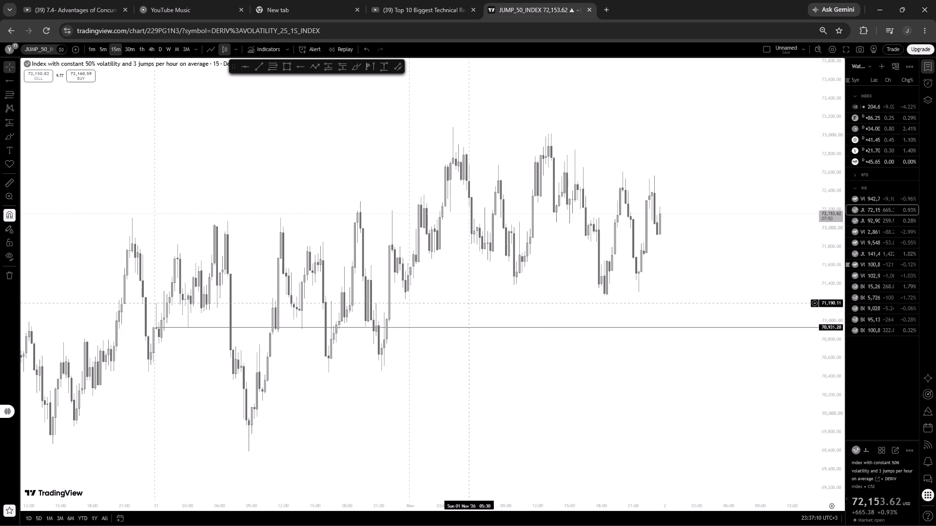
# Remove the locked horizontal ray at 70,931.20 from the 15-minute chart.
pyautogui.click(252, 328)
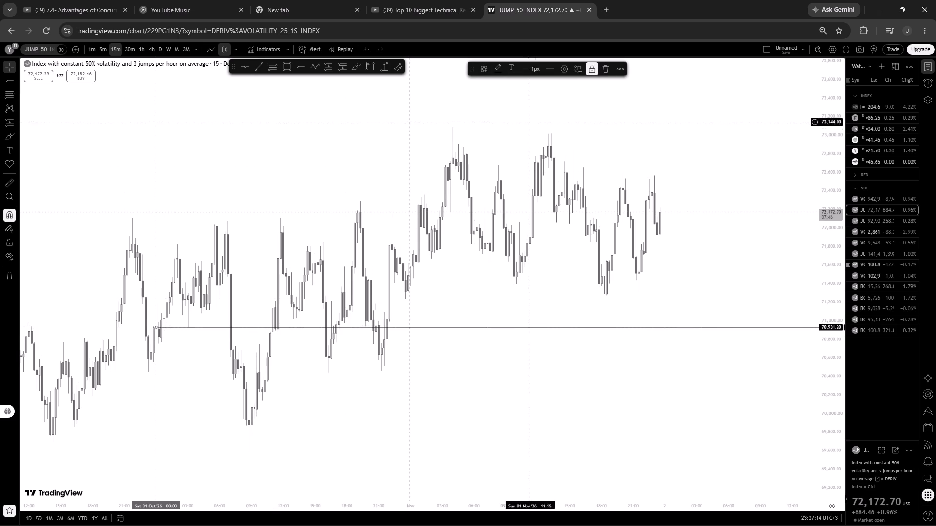
pyautogui.click(605, 71)
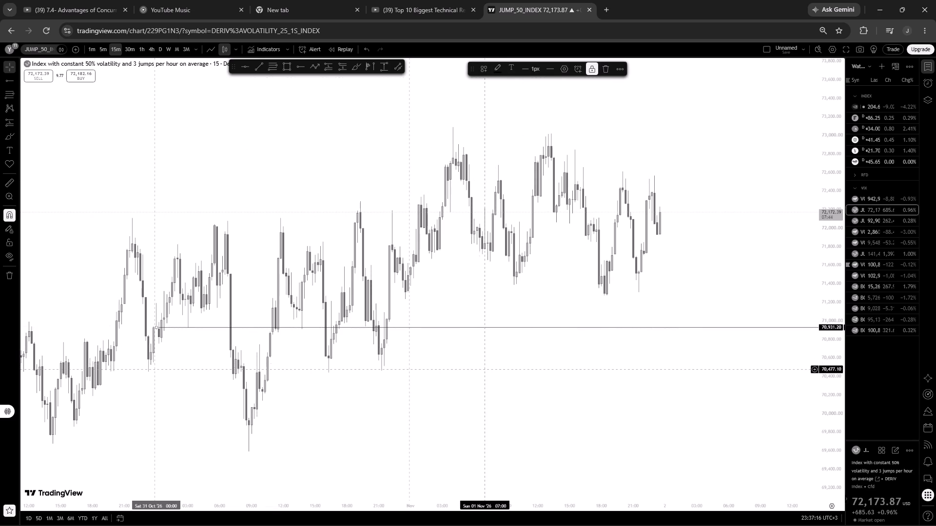
pyautogui.click(606, 63)
pyautogui.scroll(-5, 465, 320)
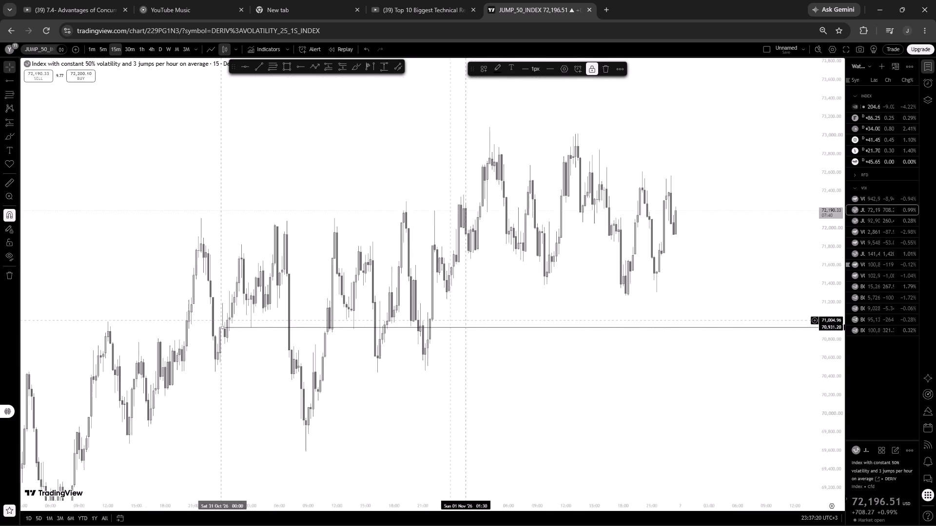
pyautogui.moveTo(522, 385); pyautogui.dragTo(463, 352)
pyautogui.scroll(1, 682, 365)
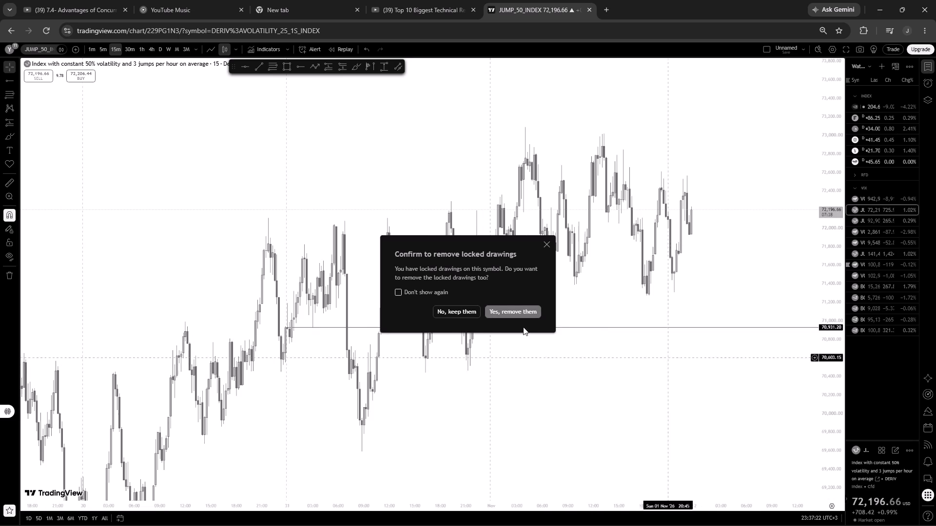
pyautogui.click(513, 312)
pyautogui.scroll(2, 514, 309)
pyautogui.moveTo(487, 349); pyautogui.dragTo(504, 279)
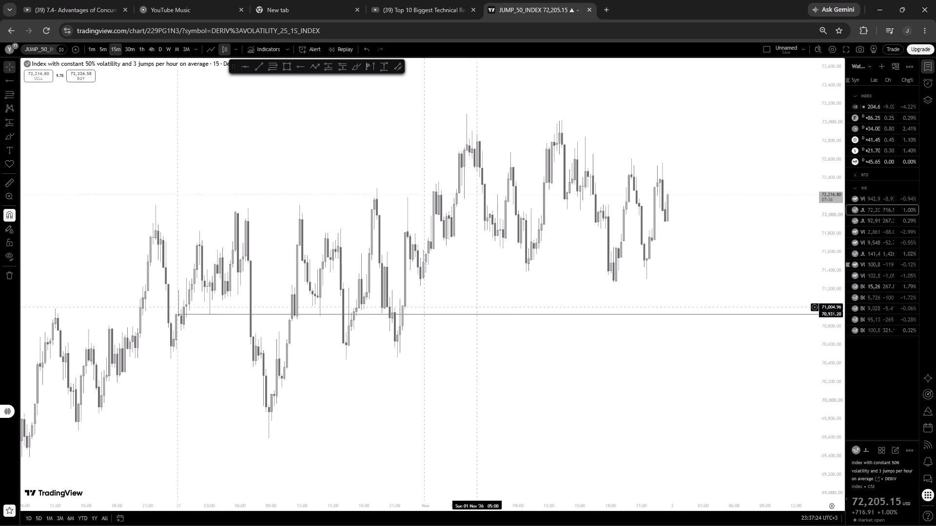
pyautogui.click(465, 314)
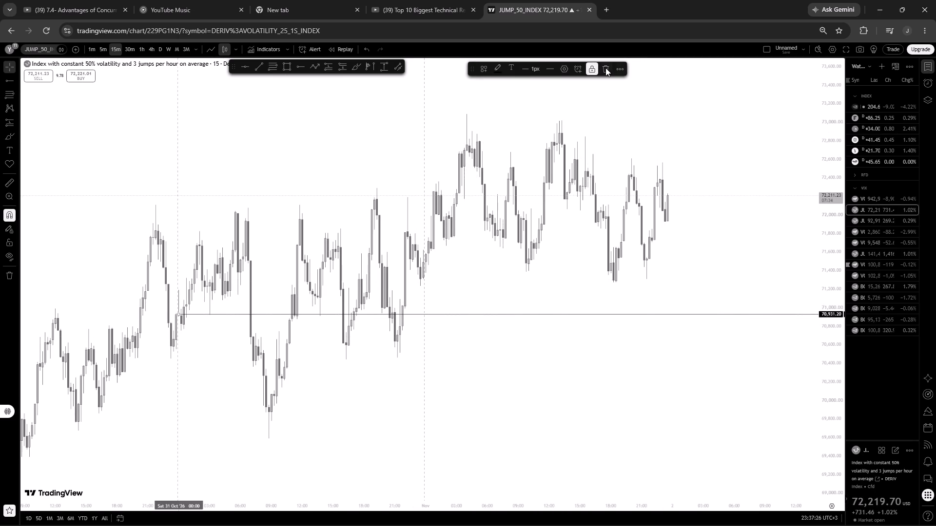
pyautogui.click(605, 68)
pyautogui.click(514, 309)
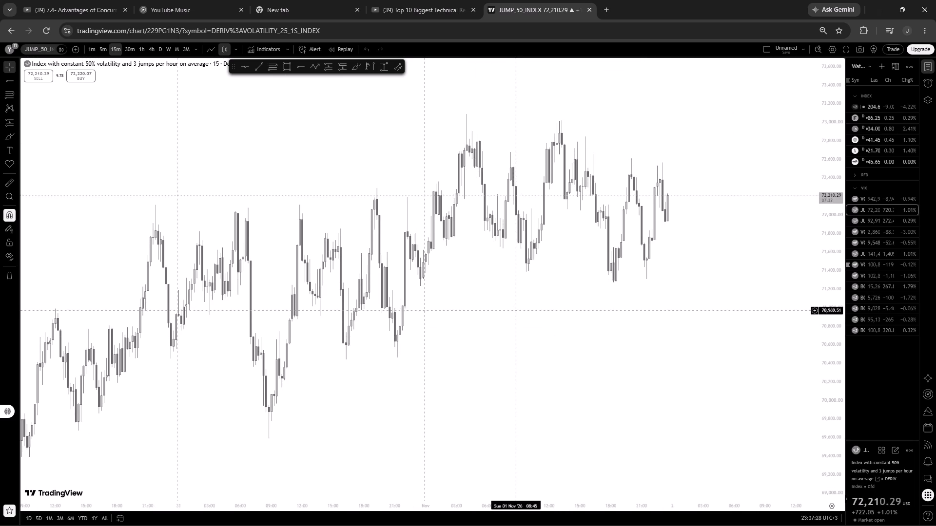
# Switch the chart to the 5-minute interval and examine the swings and lows from 30 October to 1 November.
pyautogui.moveTo(519, 318); pyautogui.dragTo(509, 272)
pyautogui.scroll(2, 507, 278)
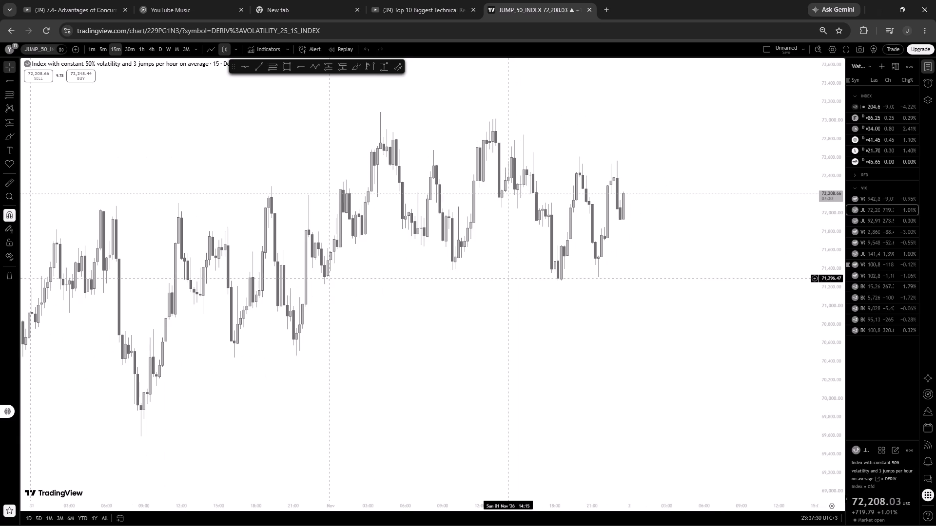
pyautogui.click(104, 49)
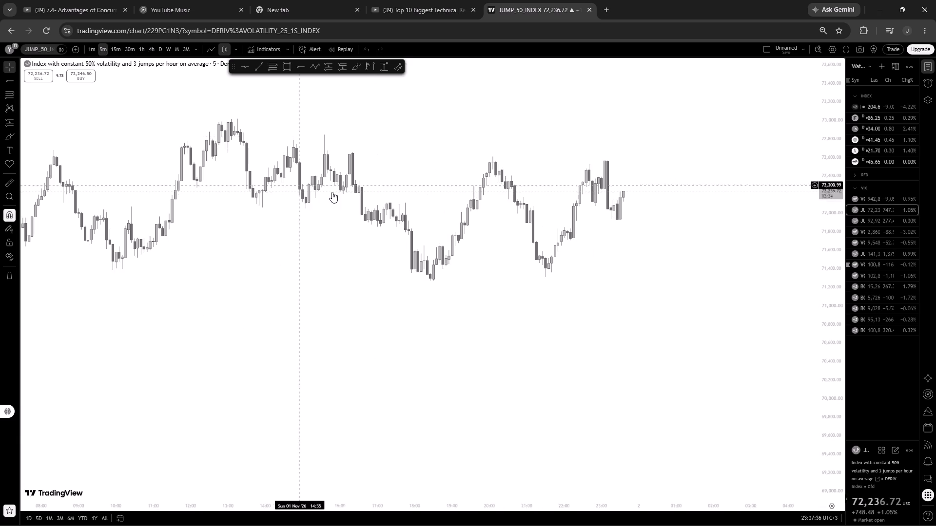
pyautogui.scroll(-11, 332, 192)
pyautogui.scroll(12, 821, 306)
pyautogui.scroll(2, 476, 246)
pyautogui.moveTo(168, 247); pyautogui.dragTo(566, 166)
pyautogui.scroll(4, 436, 183)
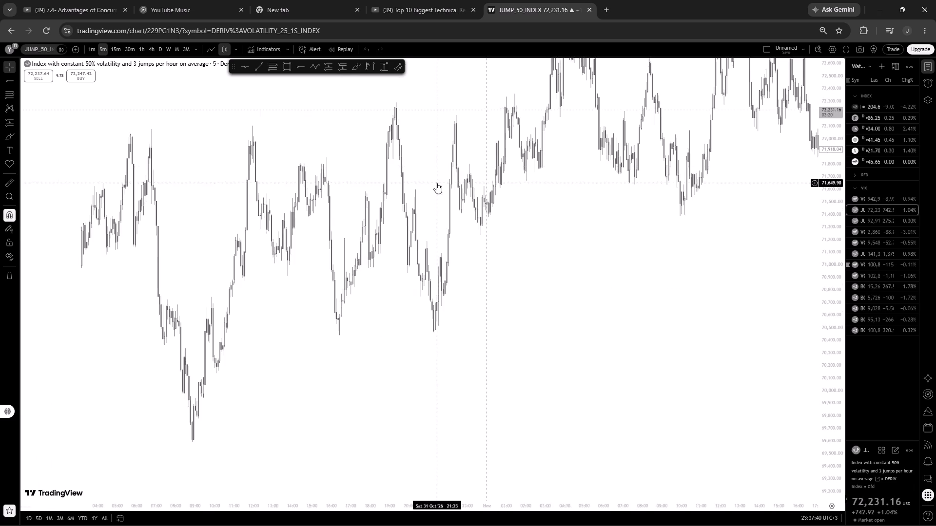
pyautogui.moveTo(424, 282); pyautogui.dragTo(423, 228)
pyautogui.scroll(-4, 405, 292)
pyautogui.moveTo(487, 296); pyautogui.dragTo(500, 163)
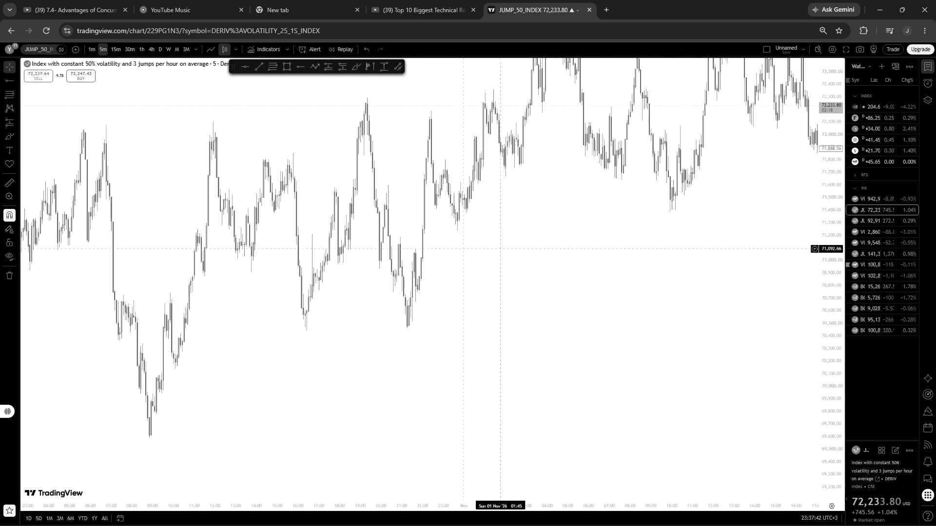
pyautogui.scroll(-5, 487, 266)
pyautogui.moveTo(450, 273); pyautogui.dragTo(569, 368)
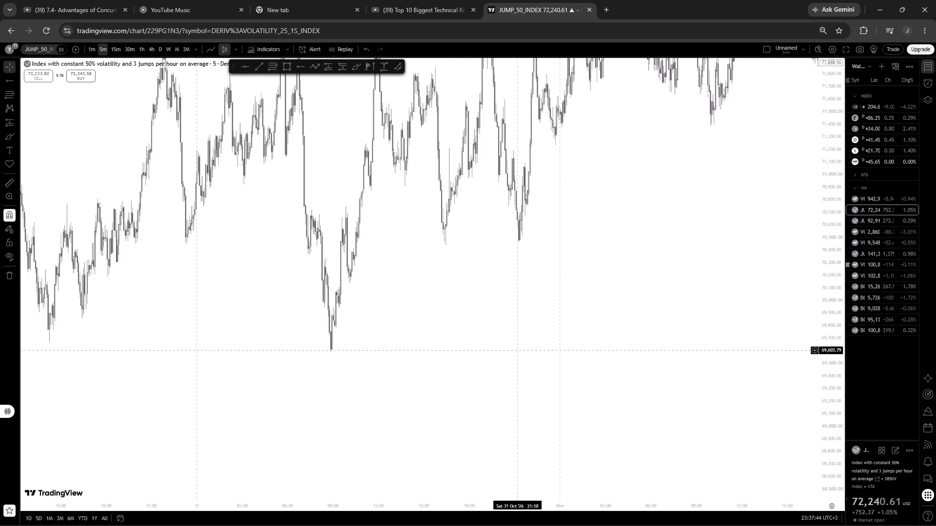
pyautogui.scroll(-3, 570, 347)
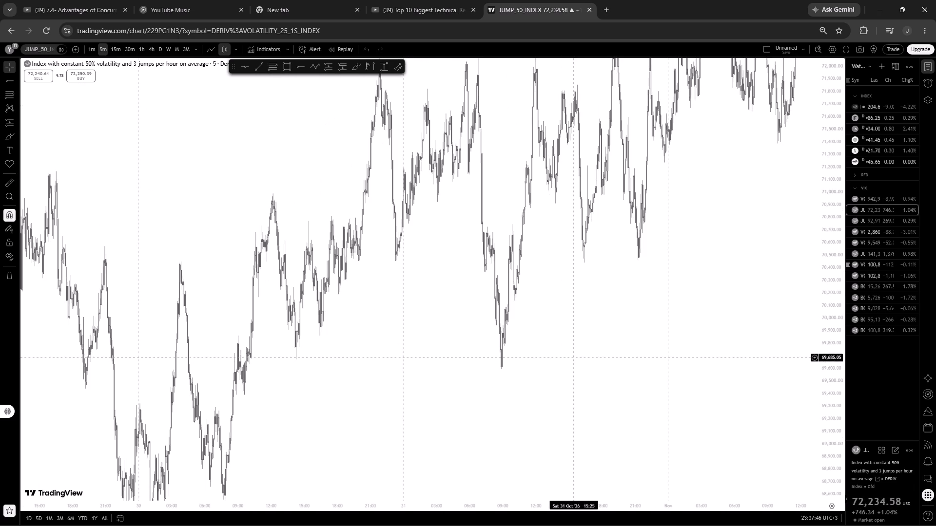
# Draw a horizontal trend line at 69,671.60 from the 30 October 14:15 low to just past the 31 October low, and lock it.
pyautogui.click(258, 67)
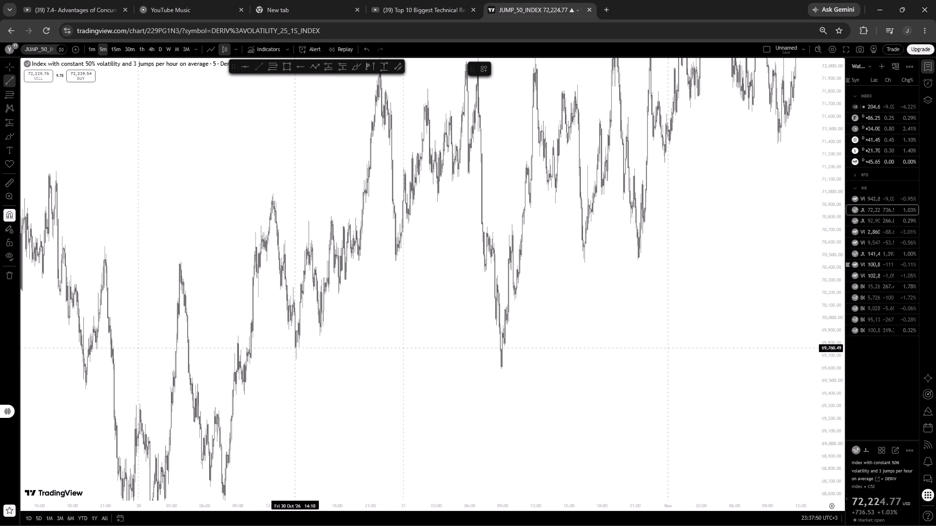
pyautogui.click(296, 363)
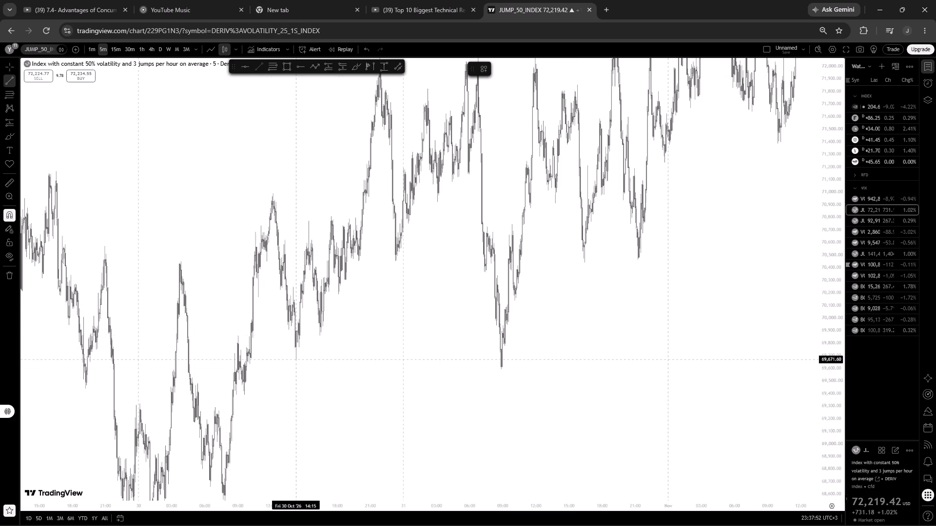
pyautogui.keyDown('shift'); pyautogui.click(514, 350); pyautogui.keyUp('shift')
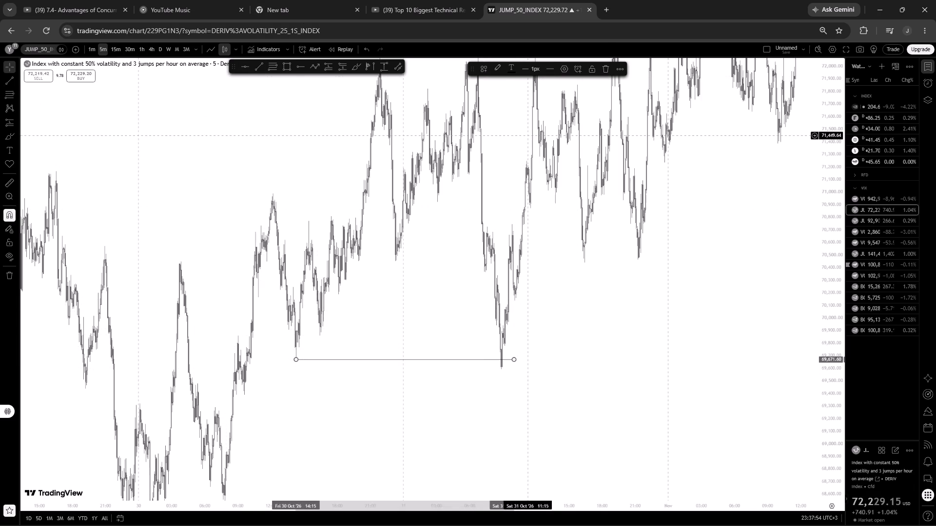
pyautogui.click(590, 67)
pyautogui.click(555, 260)
# Place a horizontal ray at 70,136.41 from the 31 October 10:05 pullback low and lock it.
pyautogui.scroll(3, 555, 260)
pyautogui.moveTo(528, 285); pyautogui.dragTo(783, 324)
pyautogui.scroll(2, 435, 322)
pyautogui.scroll(2, 504, 299)
pyautogui.moveTo(632, 292); pyautogui.dragTo(359, 285)
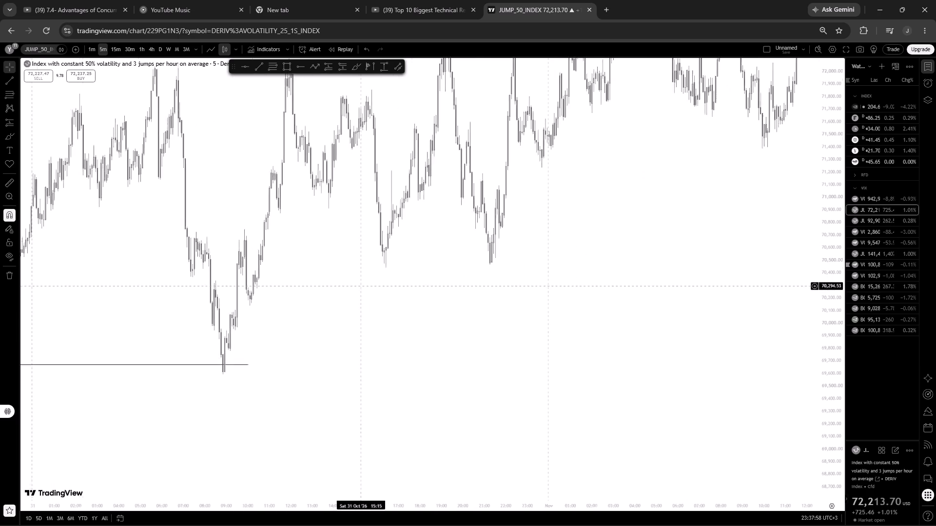
pyautogui.scroll(2, 370, 292)
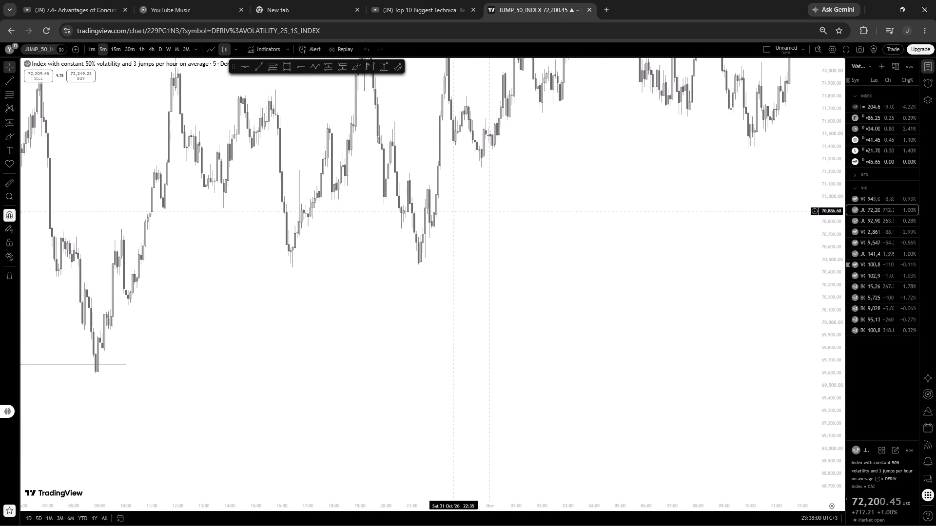
pyautogui.click(300, 65)
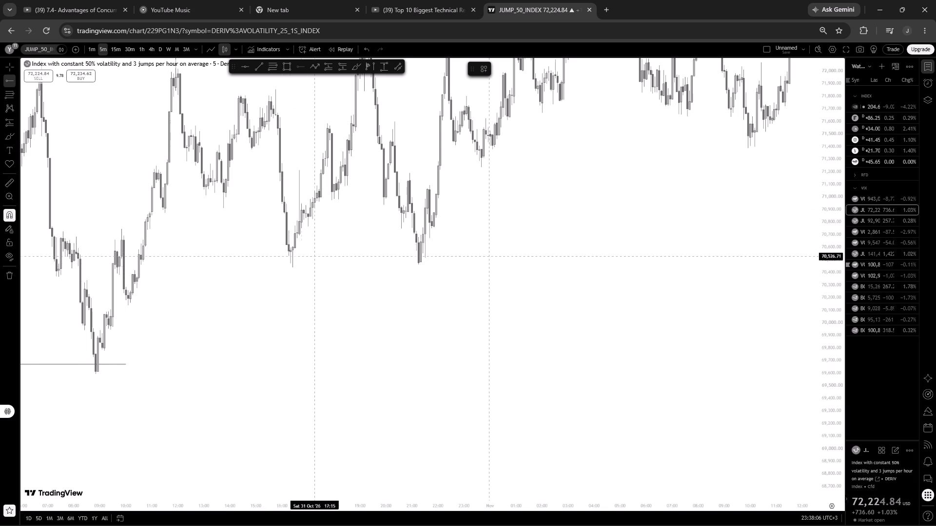
pyautogui.click(130, 312)
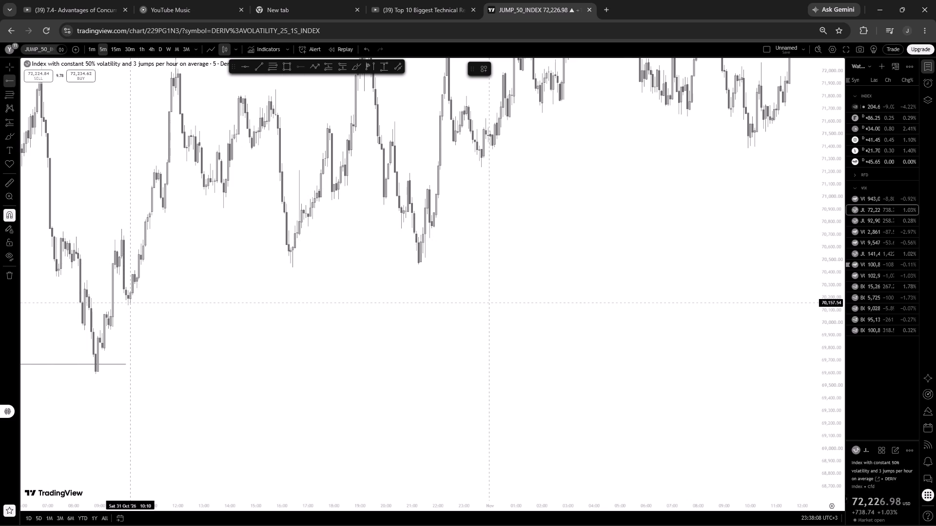
pyautogui.click(131, 304)
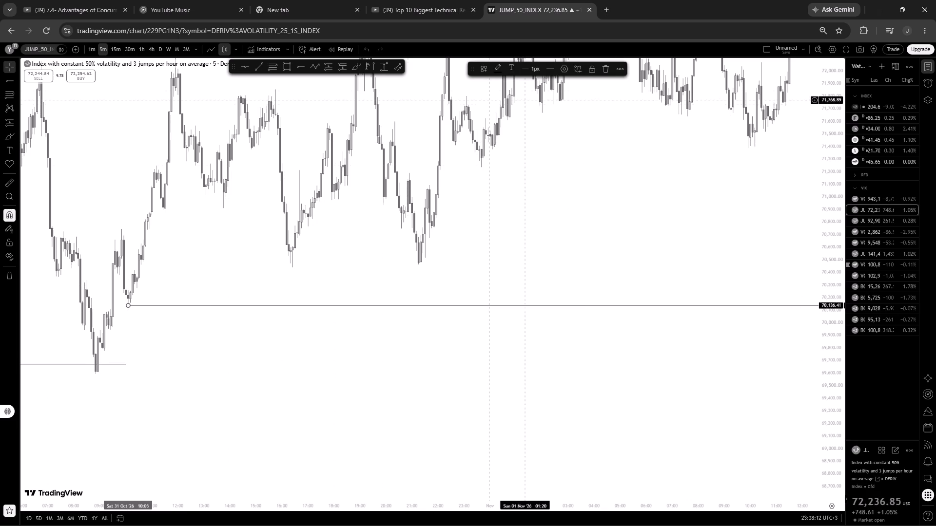
pyautogui.click(595, 70)
pyautogui.click(559, 154)
# Draw a rectangle zone from 70,111.35 down to about 69,653, starting at 30 October 13:55 and extending to 31 October 21:30.
pyautogui.scroll(-5, 563, 166)
pyautogui.moveTo(689, 206); pyautogui.dragTo(224, 249)
pyautogui.scroll(-3, 354, 229)
pyautogui.moveTo(386, 241); pyautogui.dragTo(437, 236)
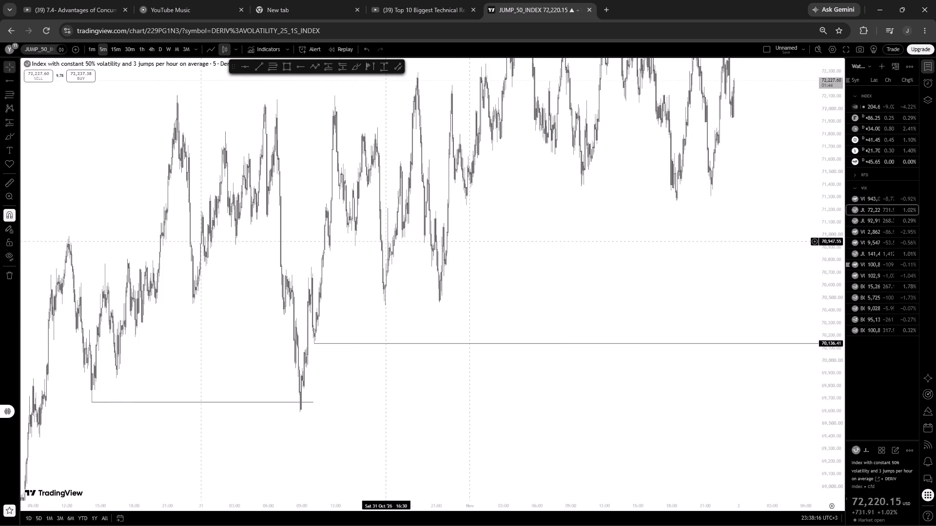
pyautogui.moveTo(437, 236); pyautogui.dragTo(519, 206)
pyautogui.scroll(1, 305, 221)
pyautogui.moveTo(233, 223); pyautogui.dragTo(524, 148)
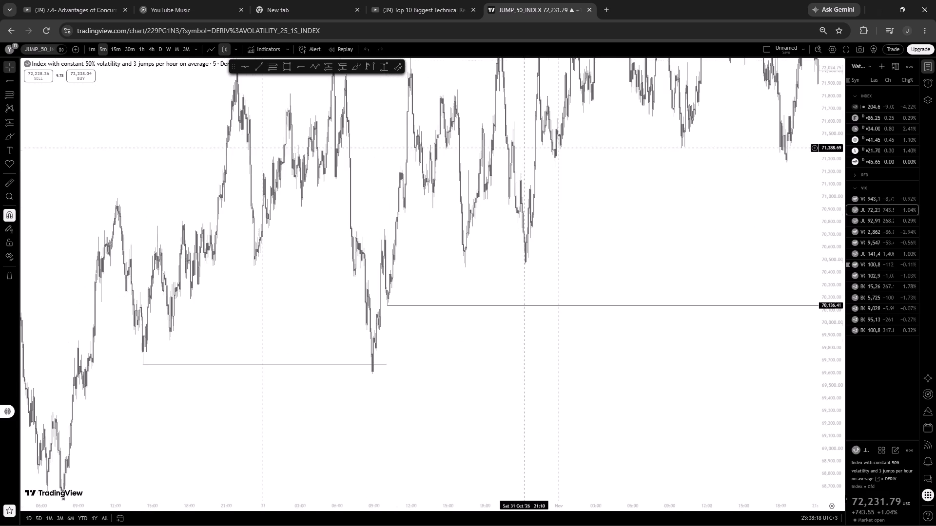
pyautogui.scroll(3, 431, 154)
pyautogui.moveTo(414, 214); pyautogui.dragTo(935, 213)
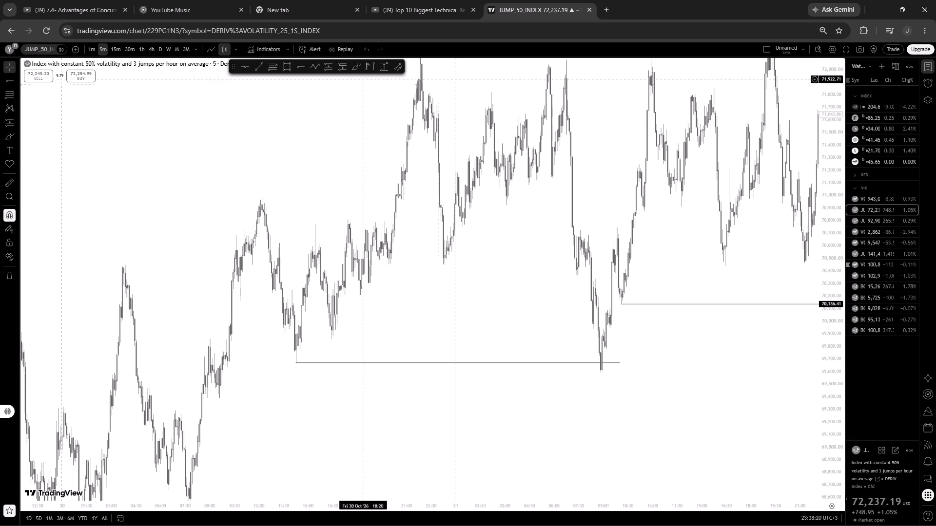
pyautogui.click(284, 64)
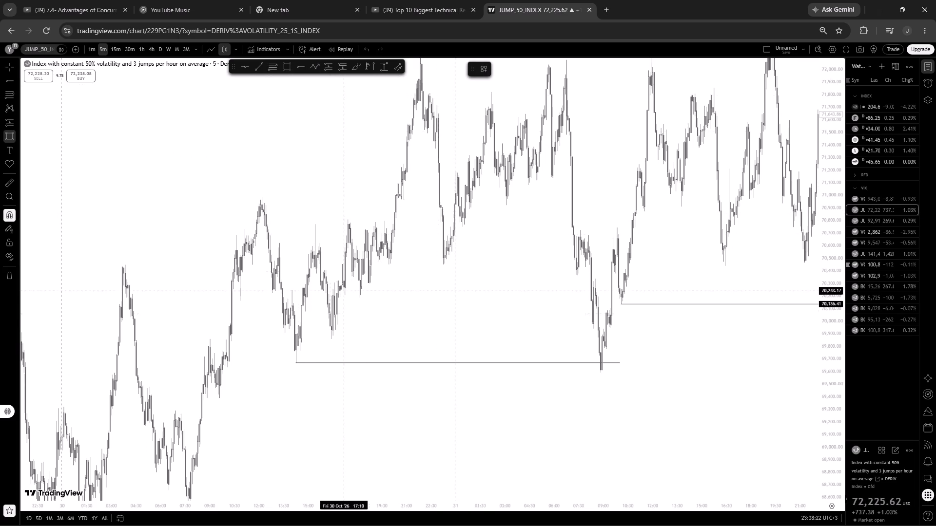
pyautogui.scroll(2, 329, 319)
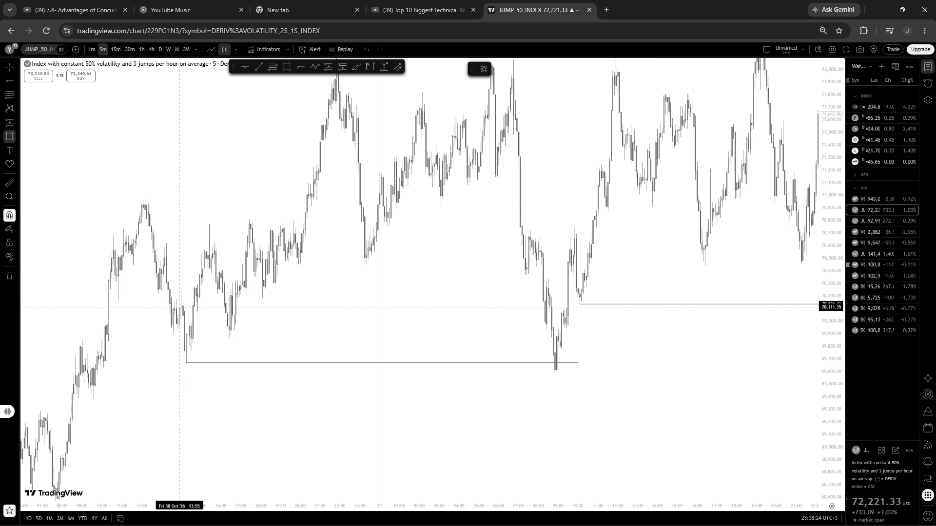
pyautogui.click(180, 303)
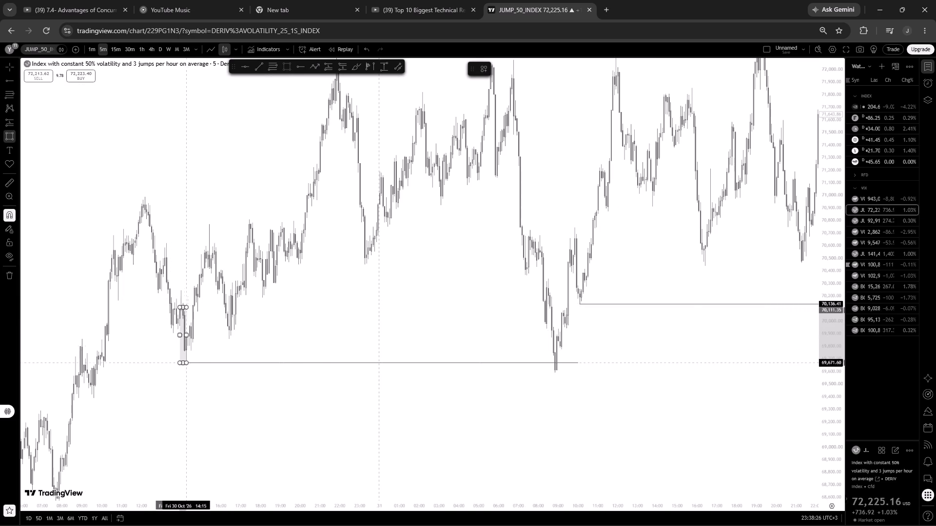
pyautogui.click(187, 365)
pyautogui.moveTo(188, 338); pyautogui.dragTo(805, 346)
pyautogui.click(687, 248)
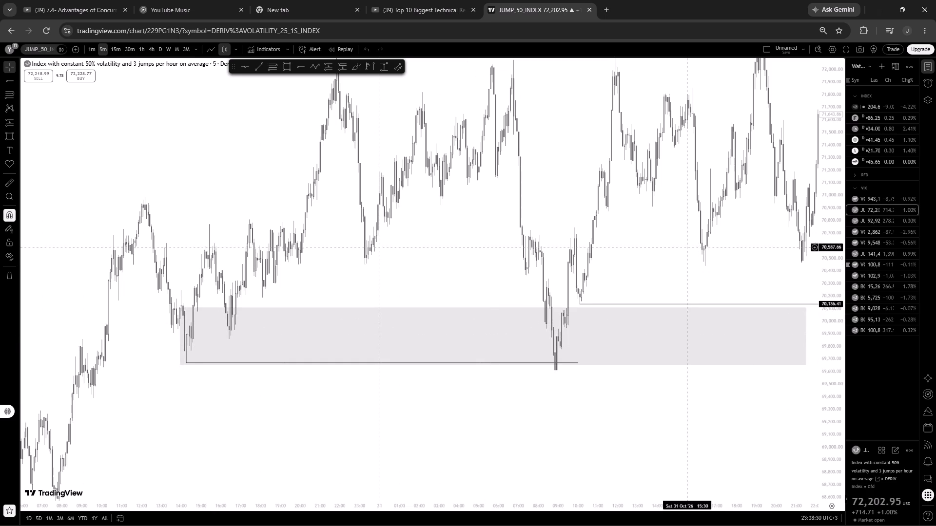
# Adjust the rectangle zone so its bottom edge sits at 69,671.60 and its left edge at 30 October 13:50.
pyautogui.click(192, 310)
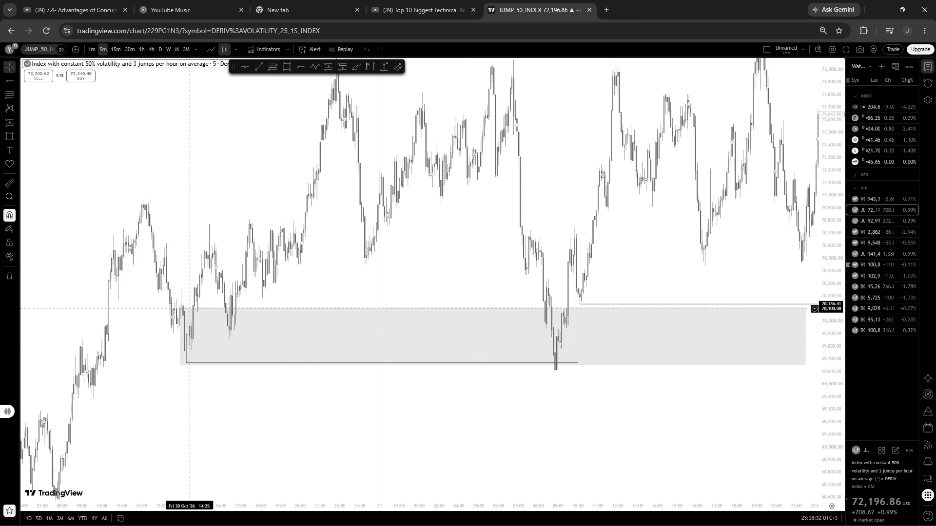
pyautogui.click(190, 307)
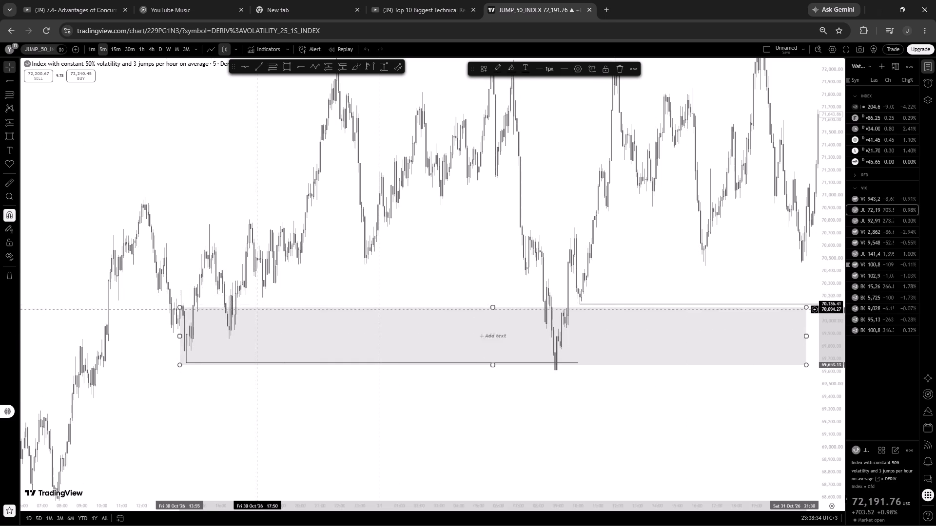
pyautogui.click(413, 270)
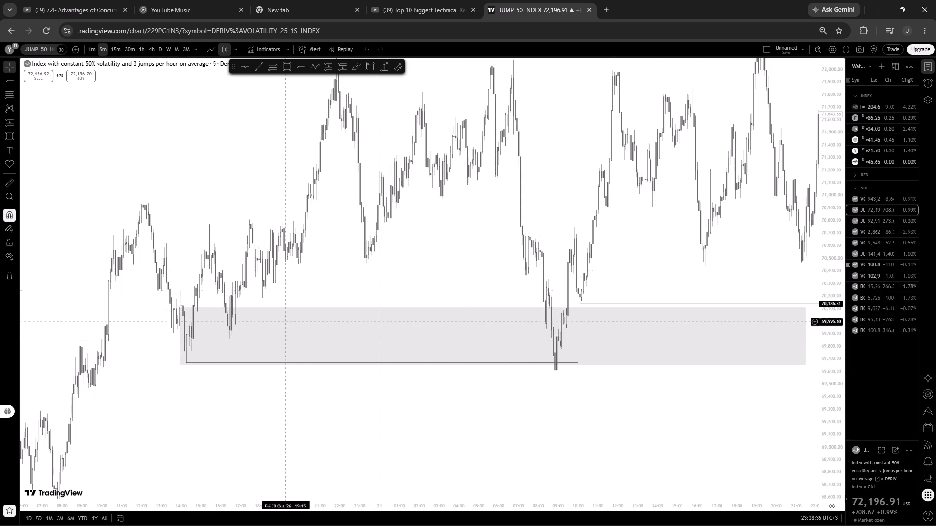
pyautogui.moveTo(180, 366); pyautogui.dragTo(183, 359)
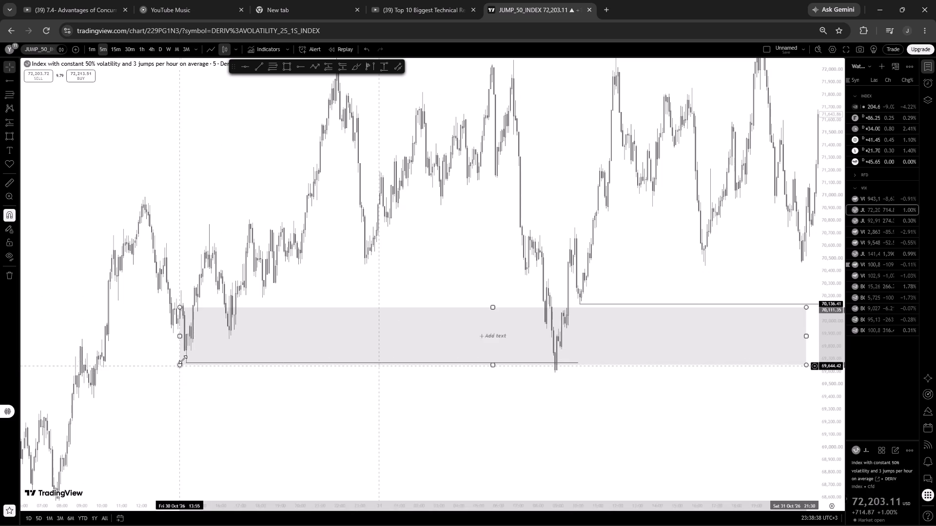
pyautogui.moveTo(183, 359); pyautogui.dragTo(188, 364)
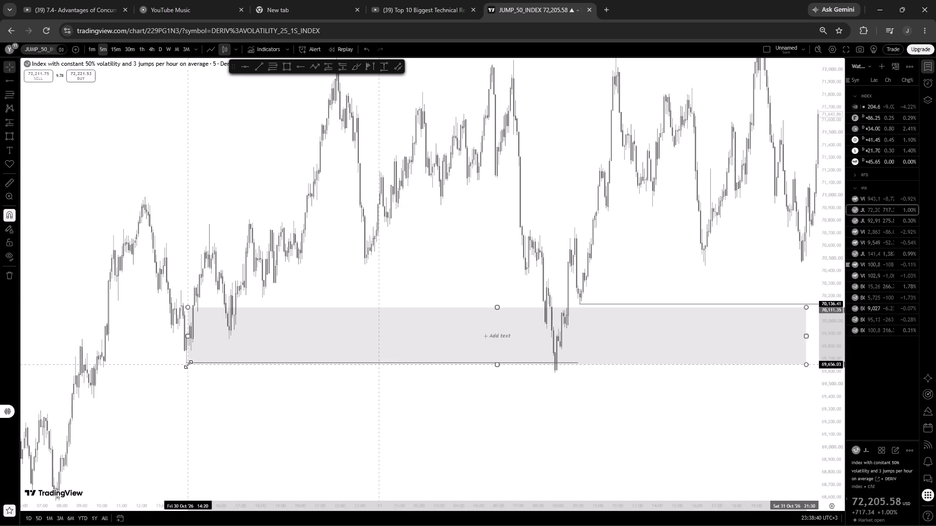
pyautogui.moveTo(188, 364); pyautogui.dragTo(186, 366)
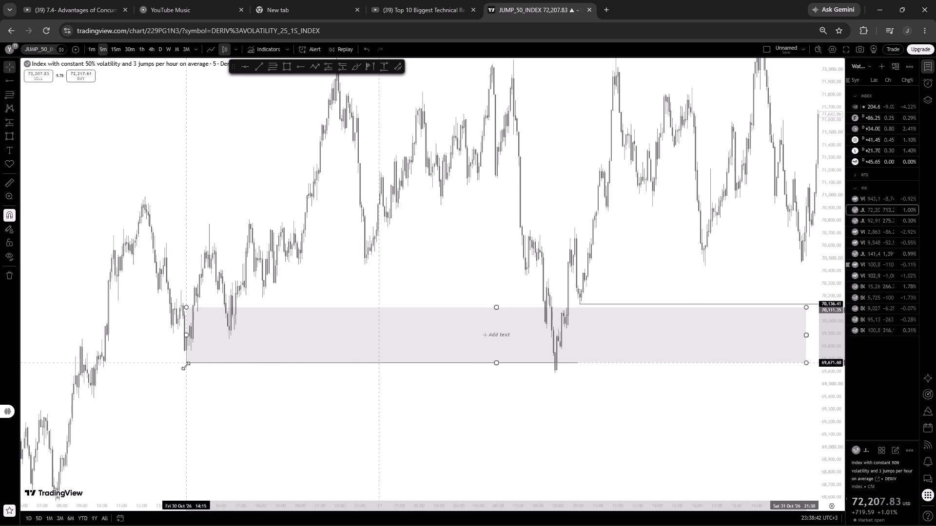
pyautogui.moveTo(186, 332); pyautogui.dragTo(181, 332)
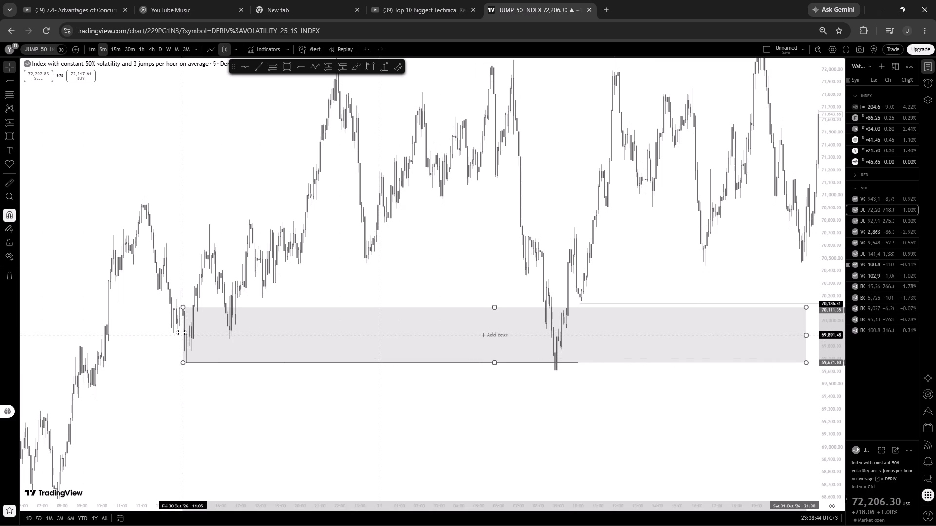
pyautogui.moveTo(181, 332); pyautogui.dragTo(178, 332)
pyautogui.click(268, 239)
# Extend the rectangle zone's right edge past the current price to 2 November 19:45 and lock the zone.
pyautogui.scroll(-5, 275, 237)
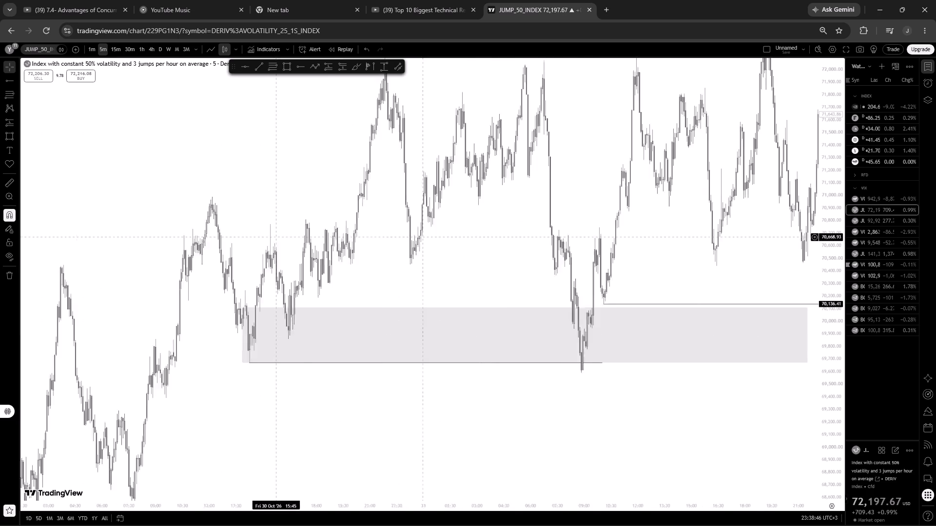
pyautogui.moveTo(590, 219); pyautogui.dragTo(176, 223)
pyautogui.scroll(-4, 666, 242)
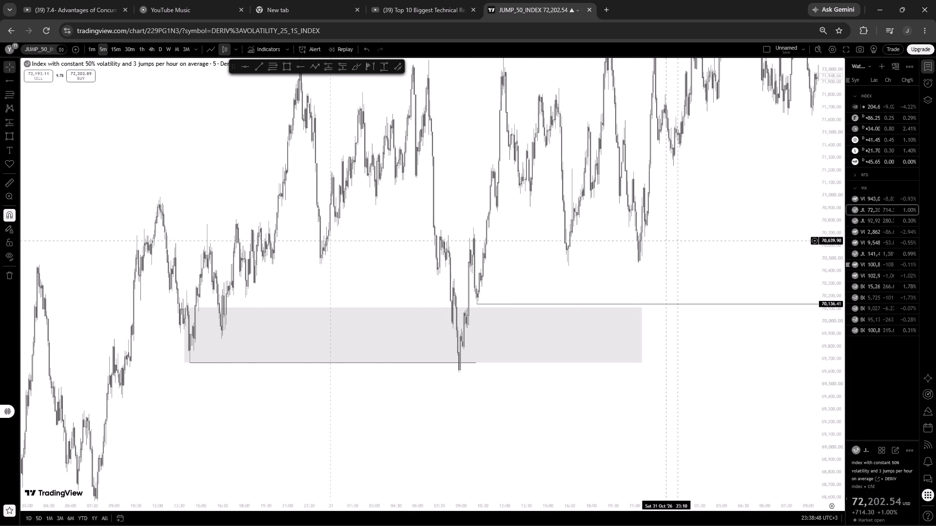
pyautogui.scroll(-13, 824, 286)
pyautogui.scroll(-3, 732, 242)
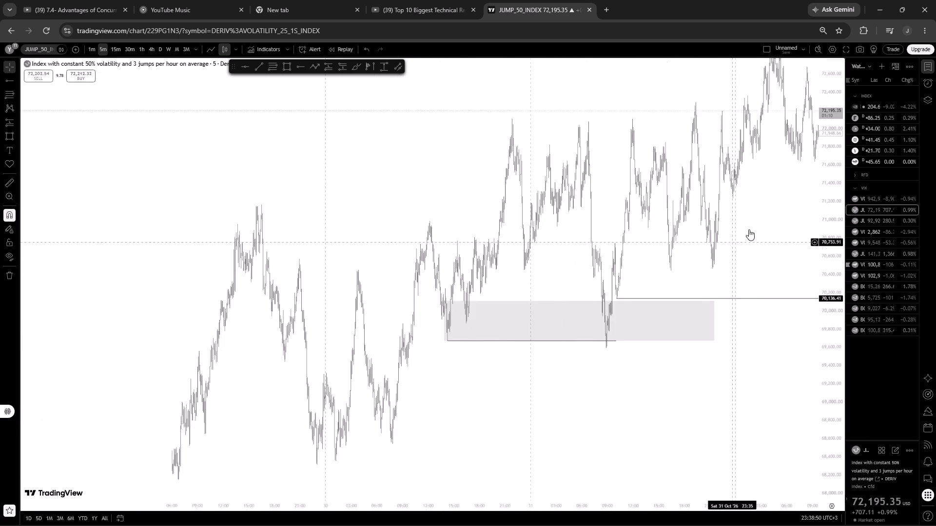
pyautogui.moveTo(749, 229); pyautogui.dragTo(139, 236)
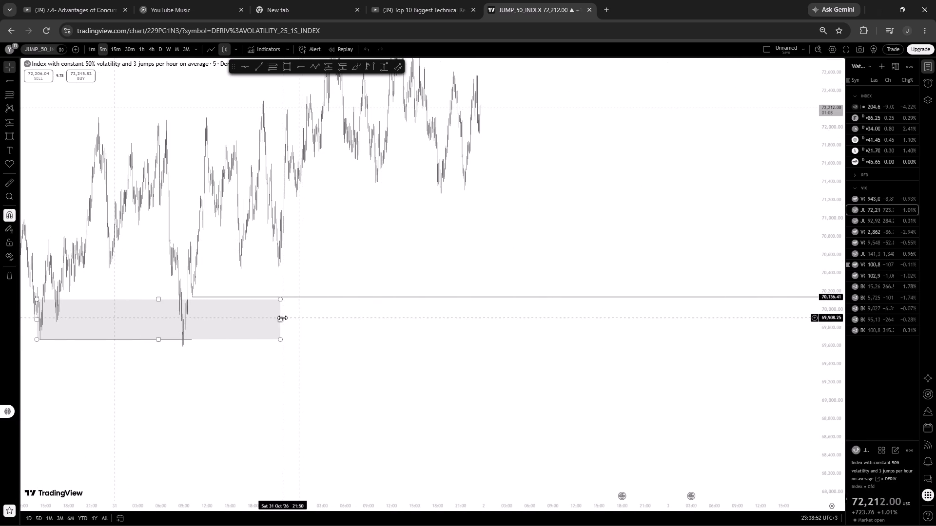
pyautogui.moveTo(280, 317); pyautogui.dragTo(635, 317)
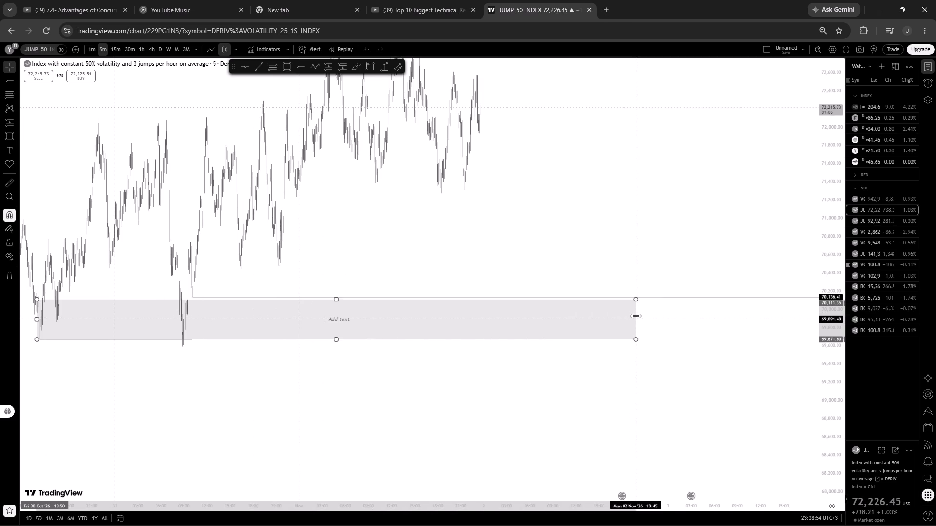
pyautogui.click(601, 71)
# Place a horizontal ray at 73,088.55 from the 1 November 04:10 swing high and lock it.
pyautogui.moveTo(615, 96); pyautogui.dragTo(684, 248)
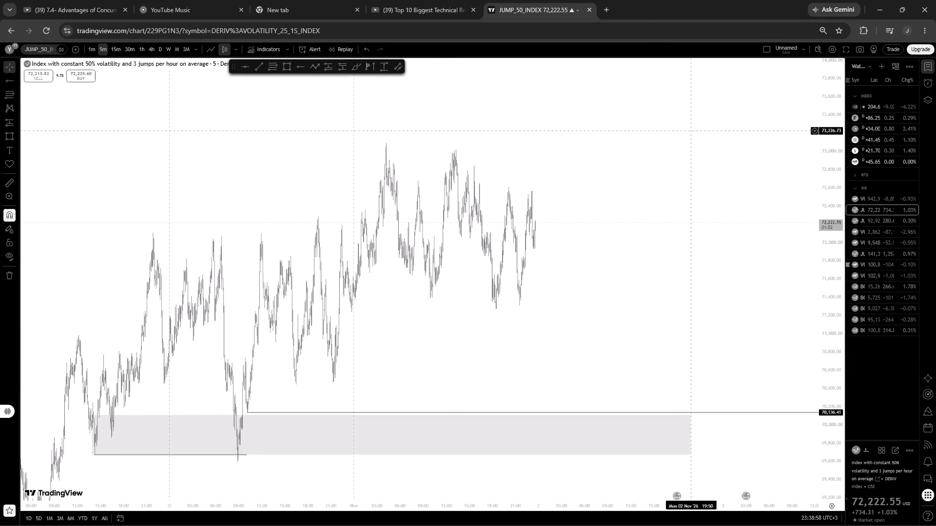
pyautogui.click(301, 67)
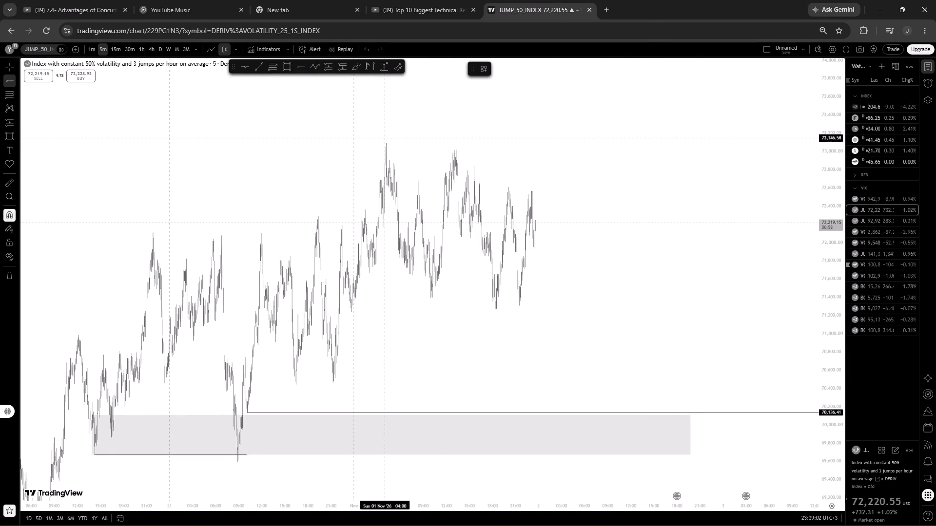
pyautogui.click(386, 141)
pyautogui.click(402, 139)
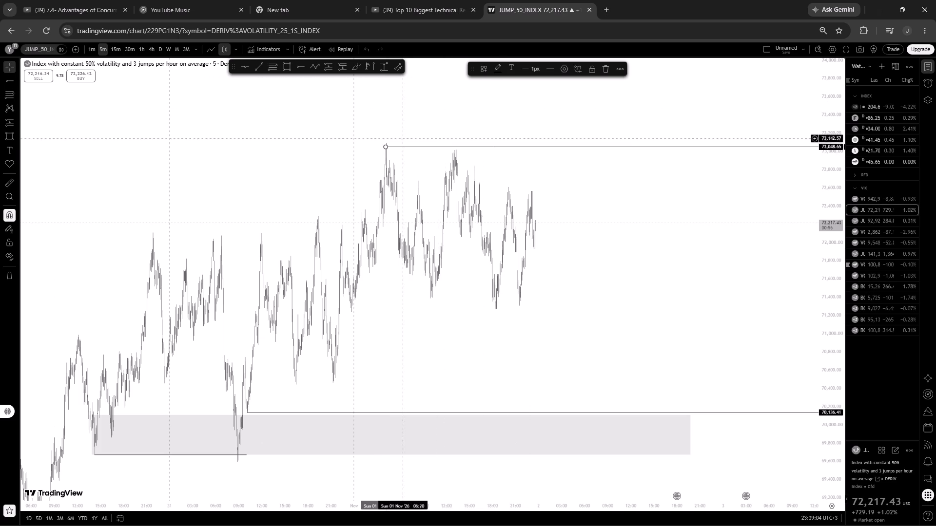
pyautogui.moveTo(385, 148); pyautogui.dragTo(386, 142)
pyautogui.click(432, 125)
pyautogui.moveTo(386, 148); pyautogui.dragTo(386, 141)
pyautogui.click(592, 70)
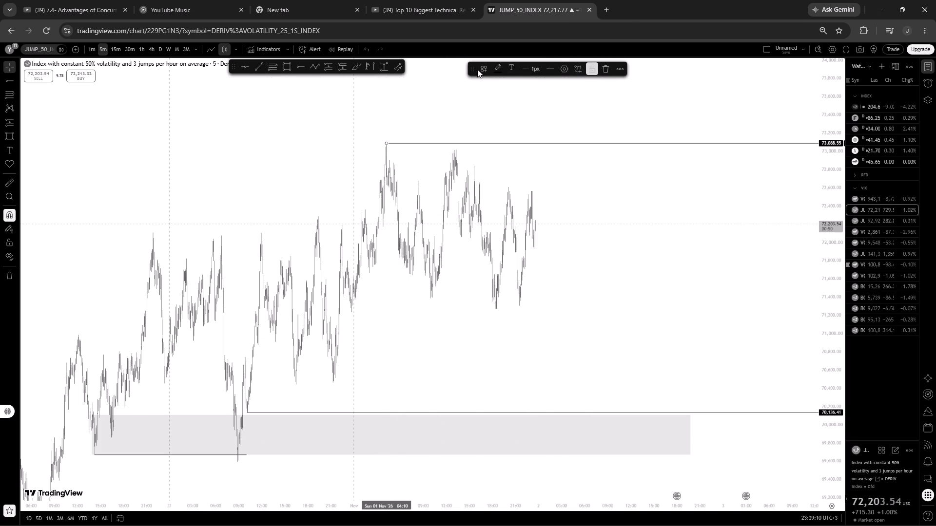
# Examine the price swings around the new ray, the lower ray and the rectangle zone on the 1-hour chart.
pyautogui.click(144, 49)
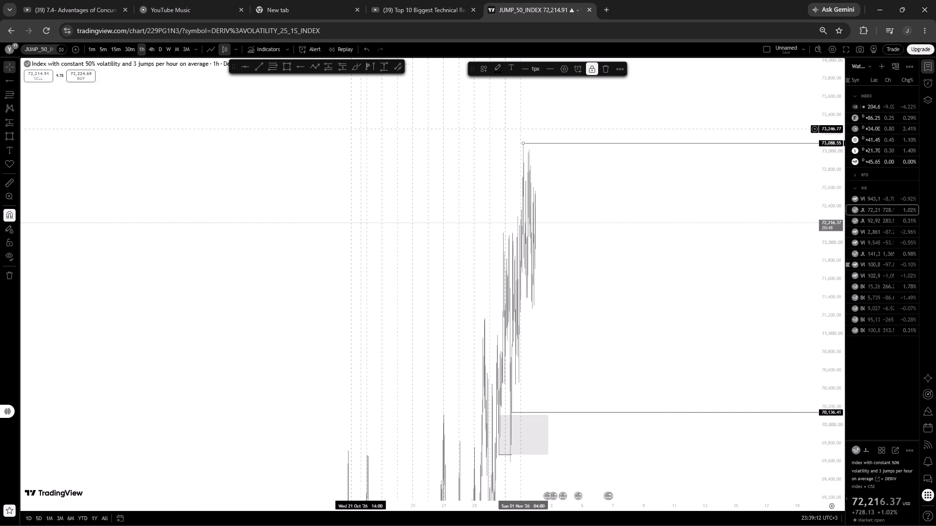
pyautogui.scroll(3, 600, 183)
pyautogui.click(589, 207)
pyautogui.scroll(10, 710, 241)
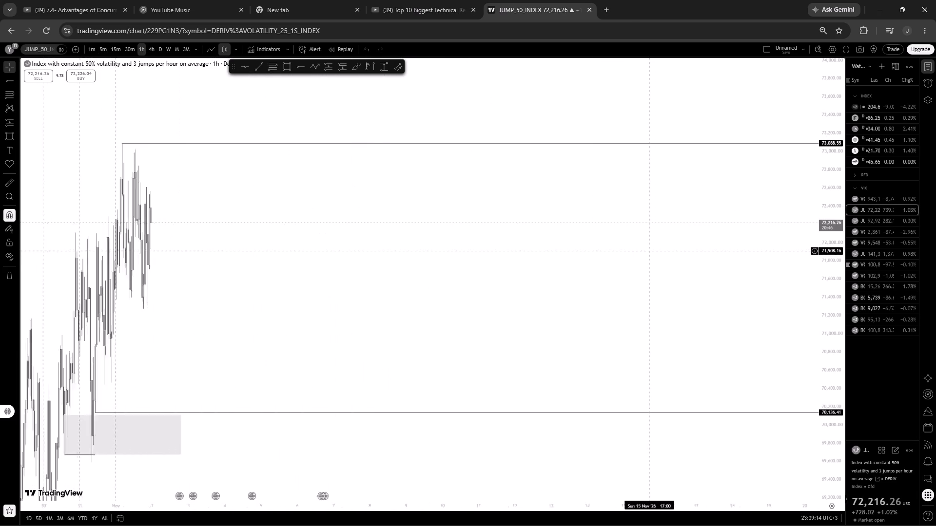
pyautogui.scroll(2, 370, 250)
pyautogui.moveTo(139, 264); pyautogui.dragTo(935, 269)
pyautogui.scroll(-11, 829, 308)
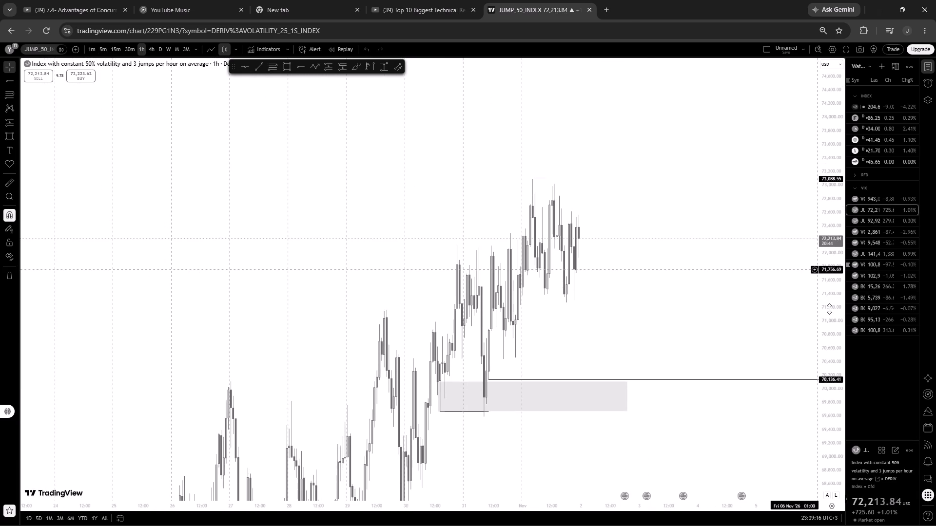
pyautogui.scroll(-10, 829, 309)
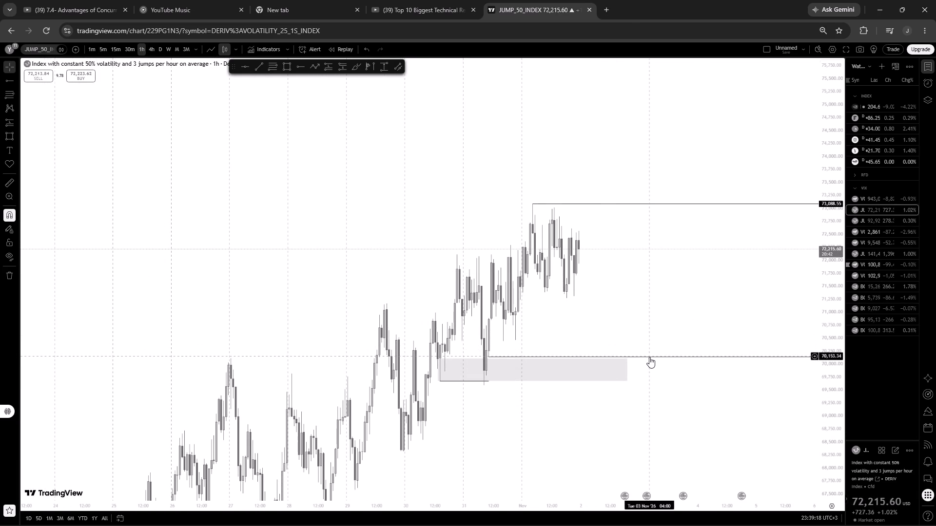
pyautogui.click(649, 357)
pyautogui.scroll(-4, 643, 315)
pyautogui.moveTo(766, 308); pyautogui.dragTo(678, 317)
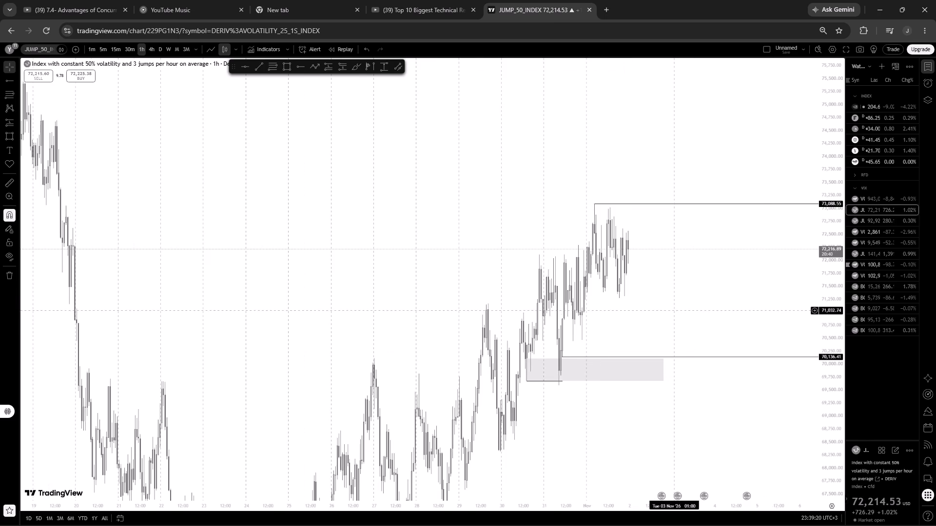
pyautogui.scroll(-3, 674, 305)
pyautogui.scroll(4, 674, 305)
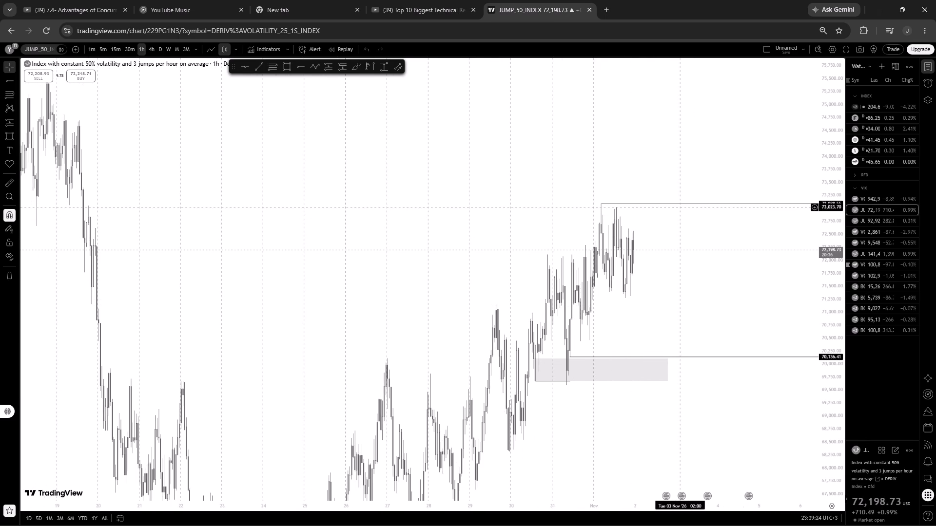
pyautogui.scroll(6, 681, 208)
pyautogui.moveTo(669, 254); pyautogui.dragTo(680, 197)
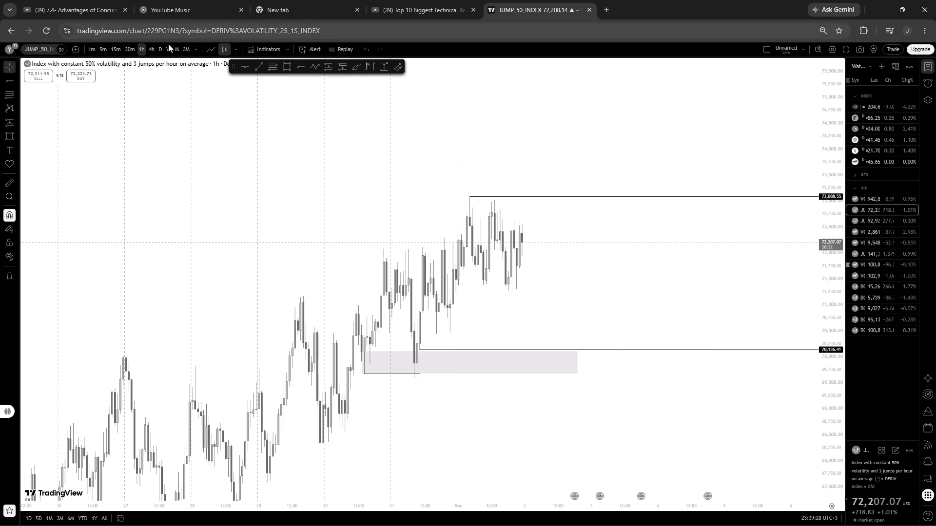
# On the 4-hour chart, place a Long Position with entry at 70,097.05 starting 2 November 05:00.
pyautogui.click(153, 46)
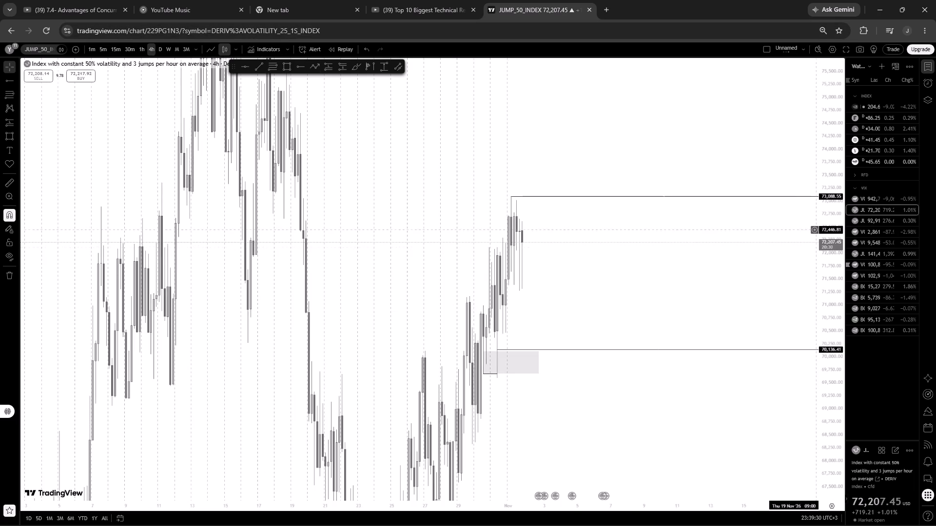
pyautogui.scroll(7, 608, 267)
pyautogui.moveTo(547, 276); pyautogui.dragTo(738, 265)
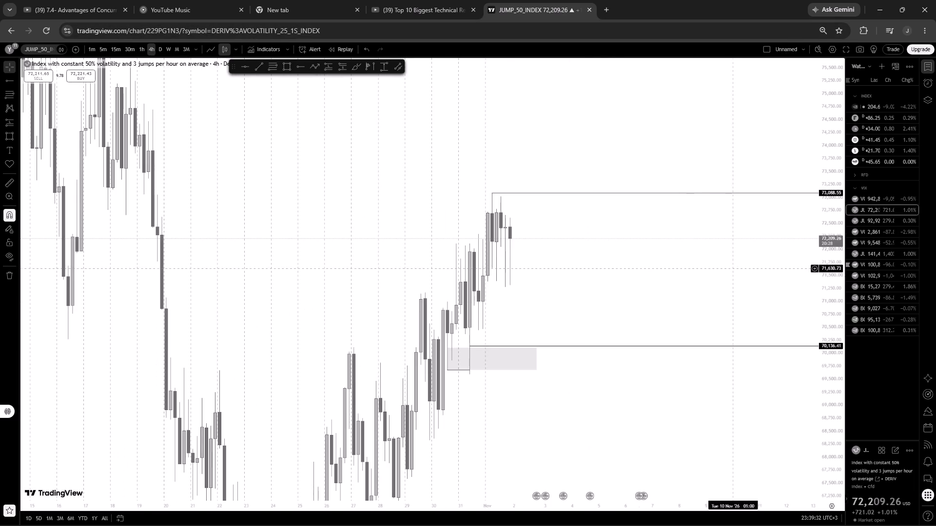
pyautogui.click(537, 350)
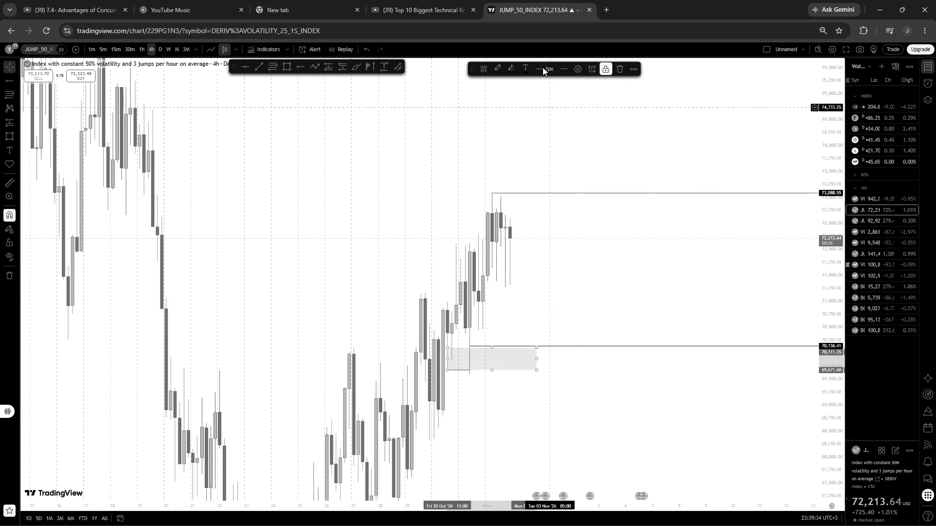
pyautogui.click(428, 89)
pyautogui.click(330, 67)
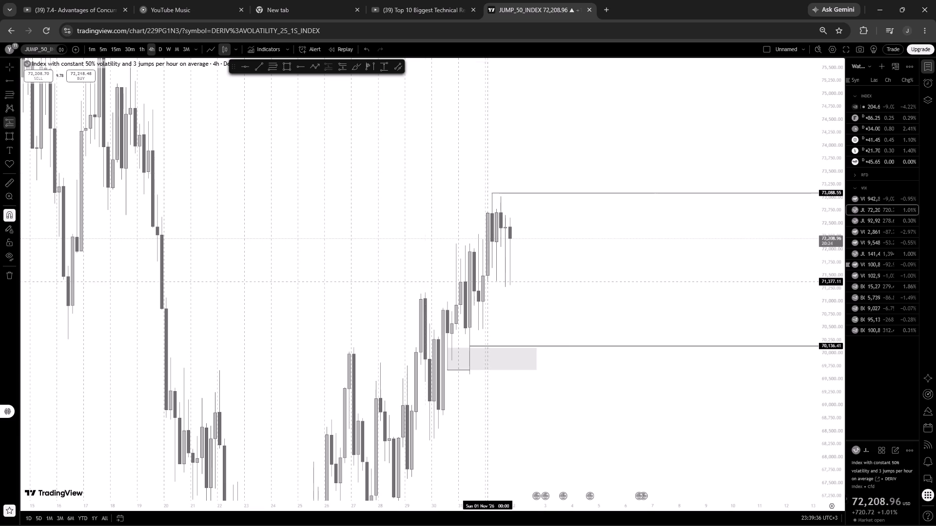
pyautogui.click(522, 348)
pyautogui.click(570, 253)
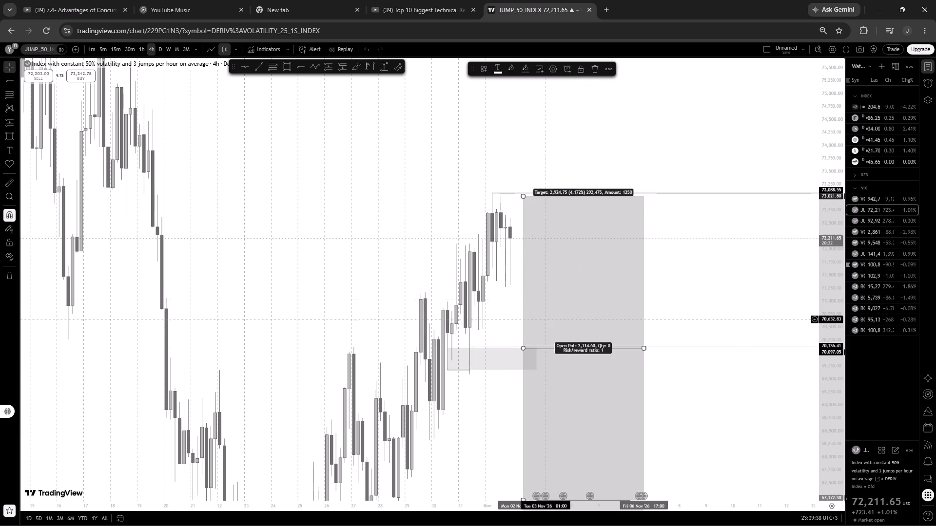
# Set the long position's stop at 69,583.49 below the zone and its target at 73,094.05 near the upper ray.
pyautogui.moveTo(496, 310); pyautogui.dragTo(510, 227)
pyautogui.moveTo(530, 455); pyautogui.dragTo(567, 333)
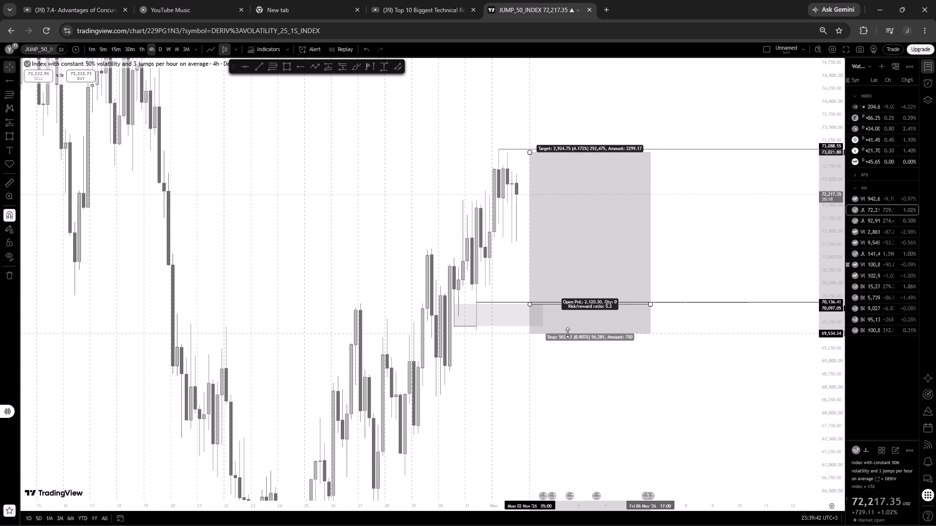
pyautogui.moveTo(567, 333); pyautogui.dragTo(567, 331)
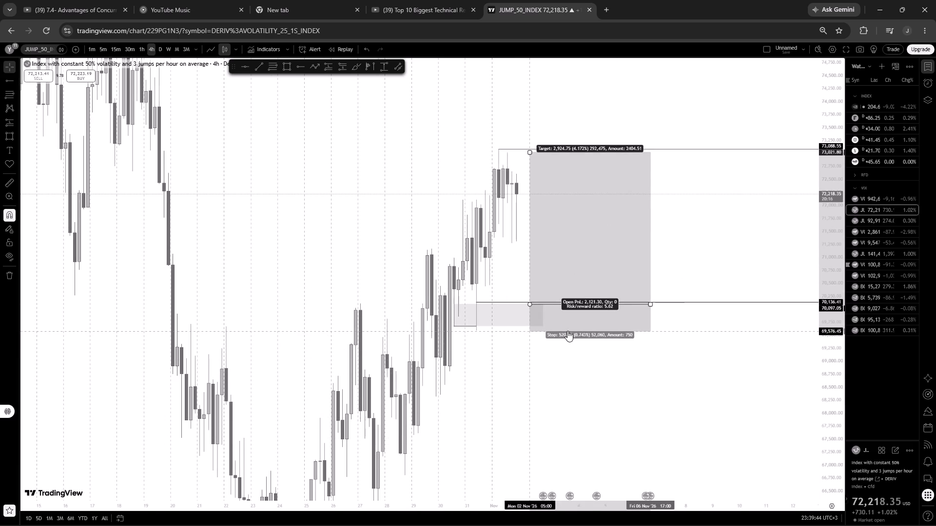
pyautogui.click(527, 149)
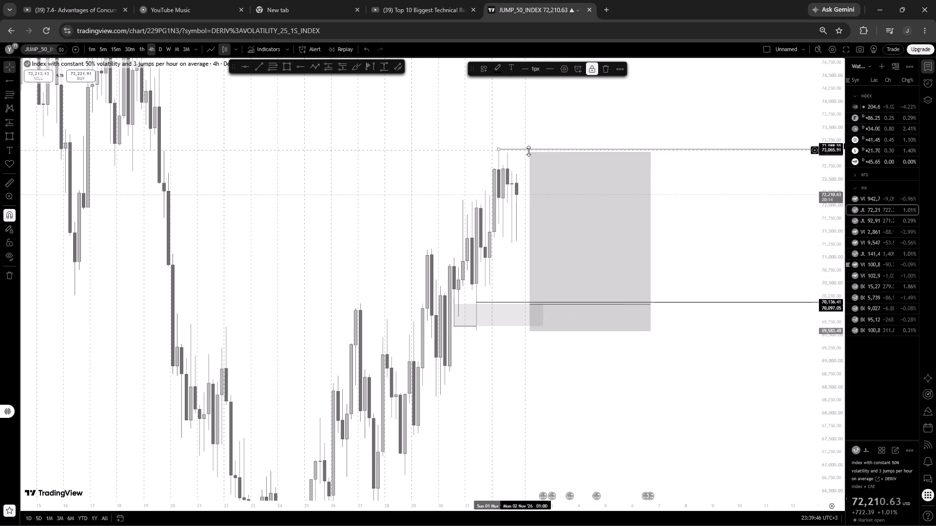
pyautogui.click(529, 151)
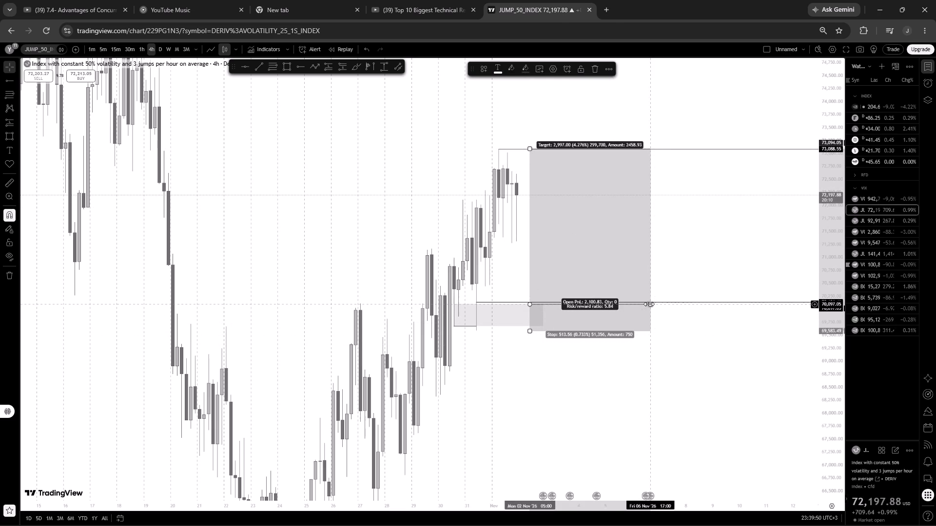
# Shorten the long position's right edge to 3 November 09:00 and lock the drawing.
pyautogui.moveTo(649, 304); pyautogui.dragTo(566, 307)
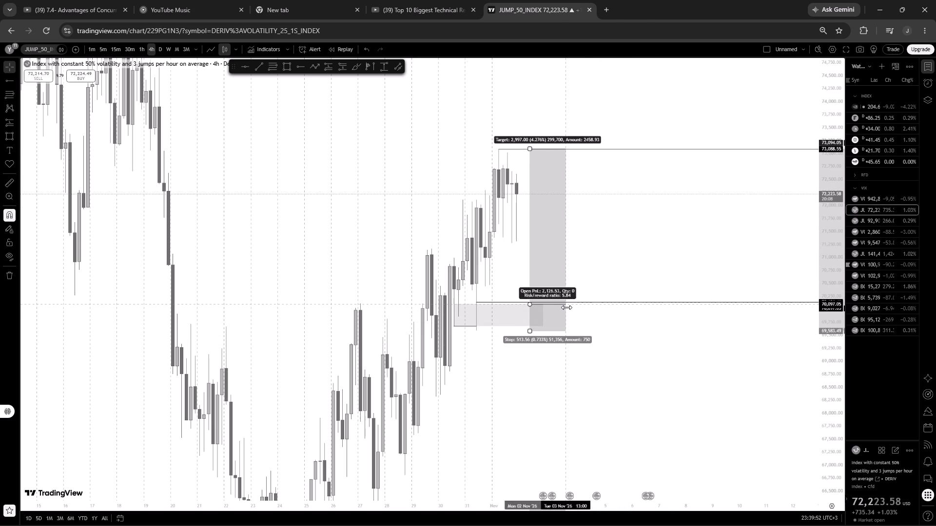
pyautogui.moveTo(566, 307); pyautogui.dragTo(559, 307)
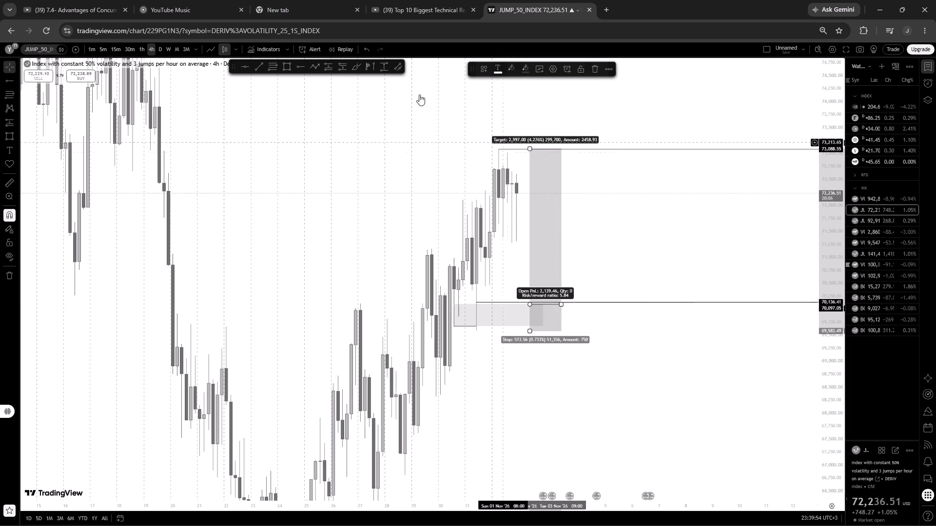
pyautogui.click(579, 67)
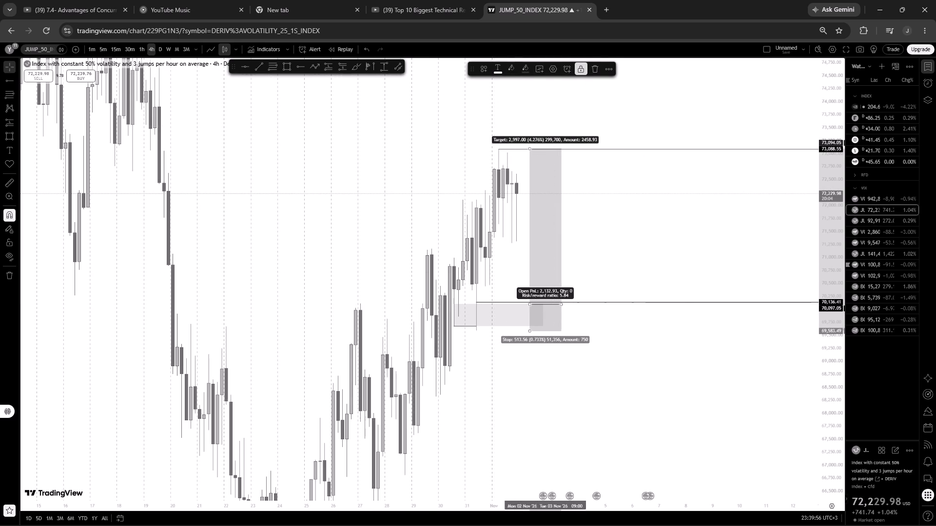
pyautogui.click(594, 93)
pyautogui.click(559, 199)
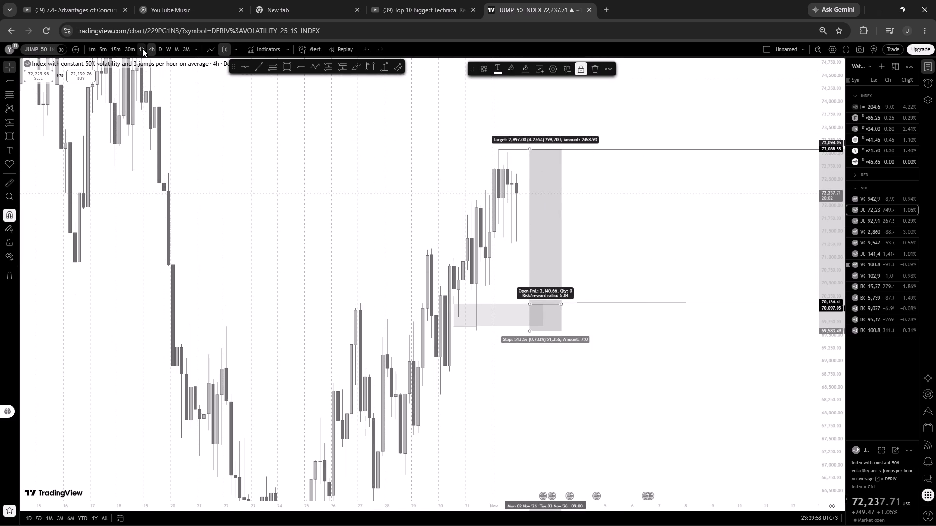
# Examine the long position against the rays and rectangle zone on the 5-minute chart.
pyautogui.click(142, 48)
pyautogui.click(101, 48)
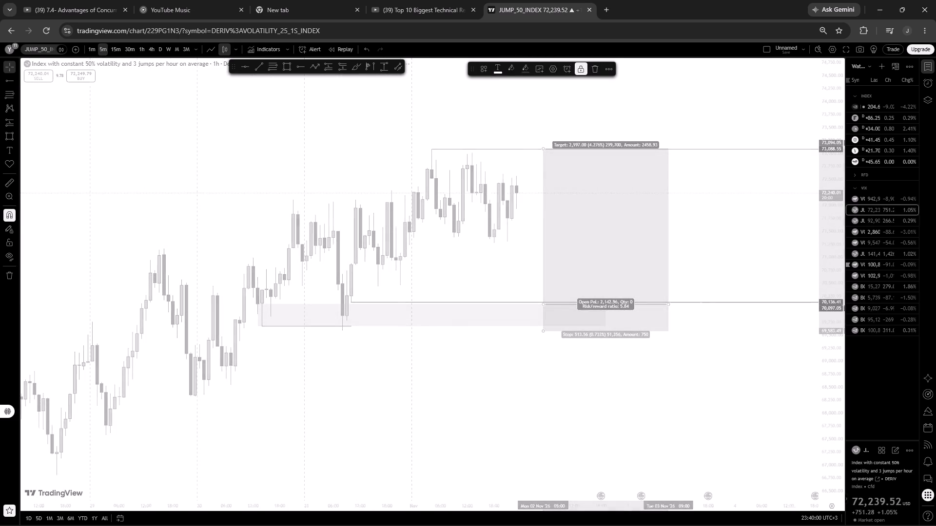
pyautogui.scroll(-6, 411, 184)
pyautogui.scroll(-16, 540, 246)
pyautogui.scroll(-4, 749, 266)
pyautogui.moveTo(770, 272); pyautogui.dragTo(458, 276)
pyautogui.click(674, 271)
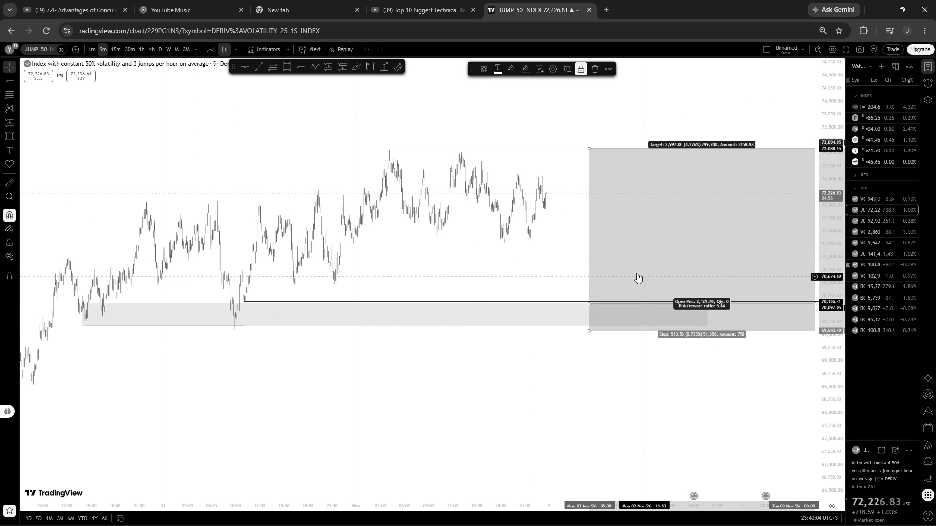
pyautogui.click(380, 103)
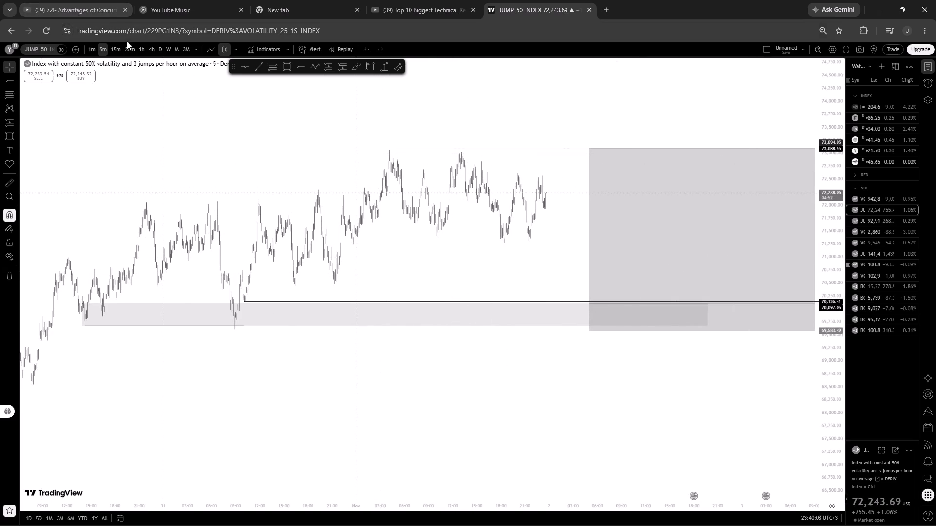
# Review the long position setup and surrounding price swings on the 1-hour and 4-hour charts.
pyautogui.click(139, 48)
pyautogui.scroll(4, 552, 249)
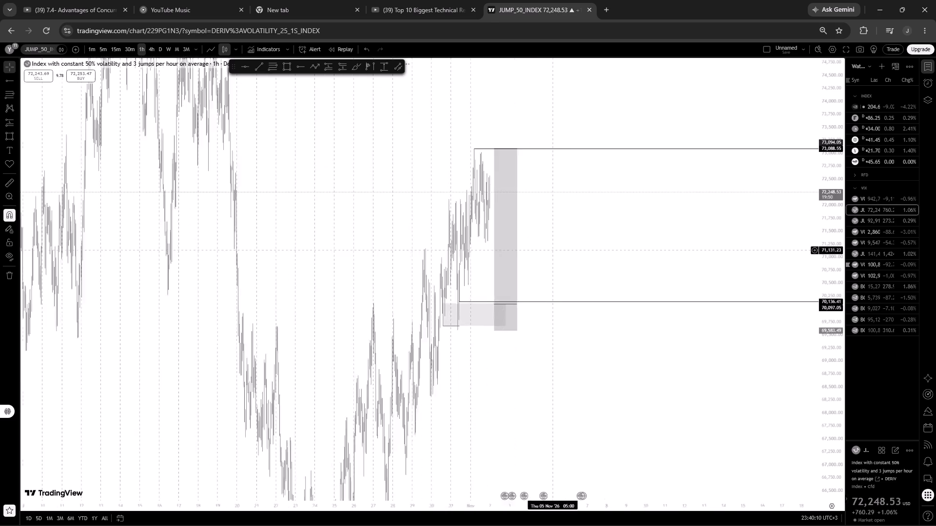
pyautogui.scroll(5, 552, 250)
pyautogui.moveTo(482, 234); pyautogui.dragTo(804, 235)
pyautogui.scroll(6, 586, 235)
pyautogui.moveTo(337, 242); pyautogui.dragTo(478, 250)
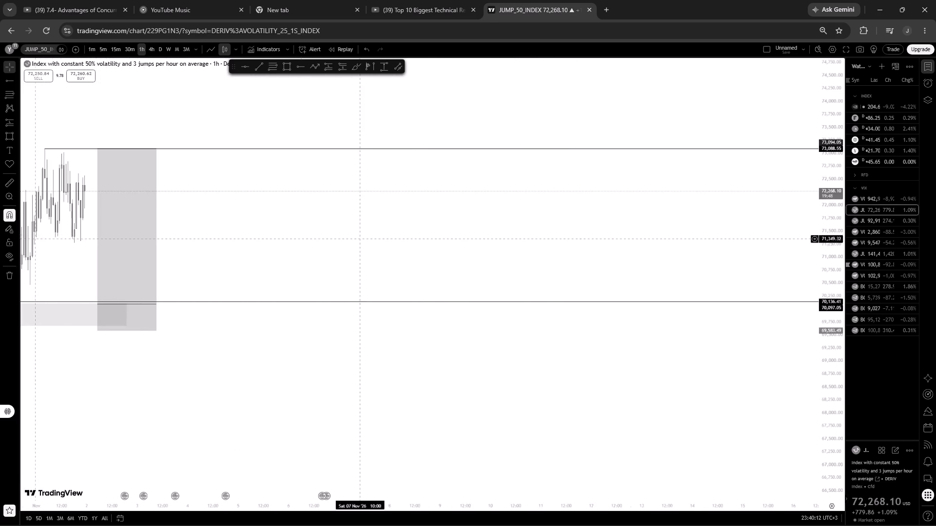
pyautogui.moveTo(478, 250); pyautogui.dragTo(853, 249)
pyautogui.moveTo(485, 247); pyautogui.dragTo(831, 224)
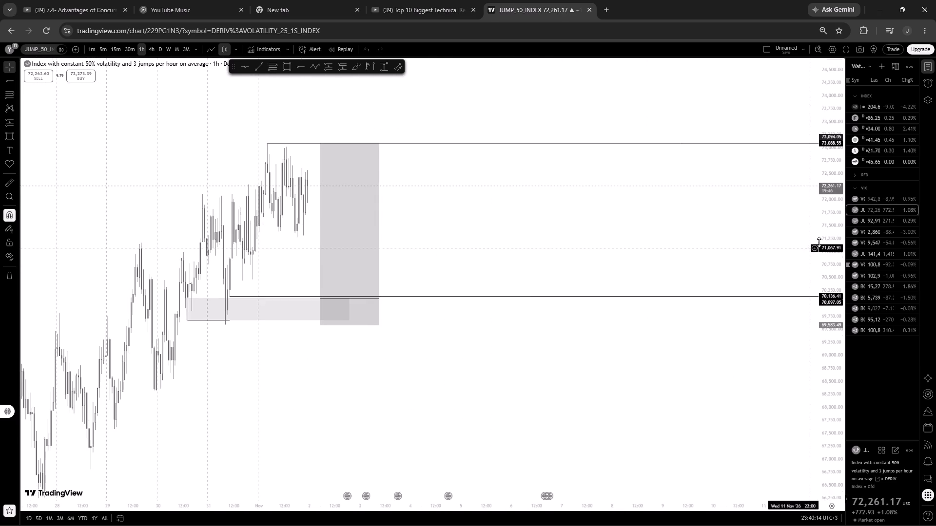
pyautogui.scroll(-7, 819, 242)
pyautogui.scroll(-5, 465, 39)
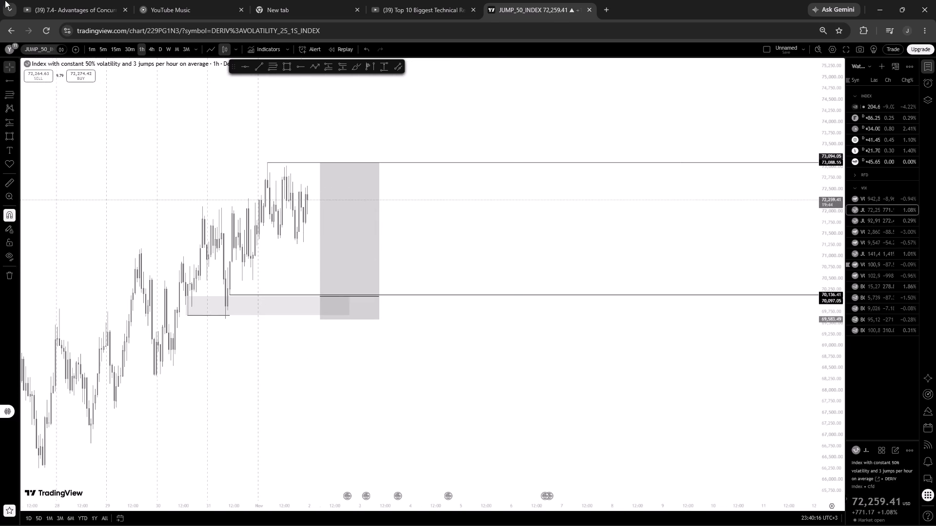
pyautogui.click(152, 52)
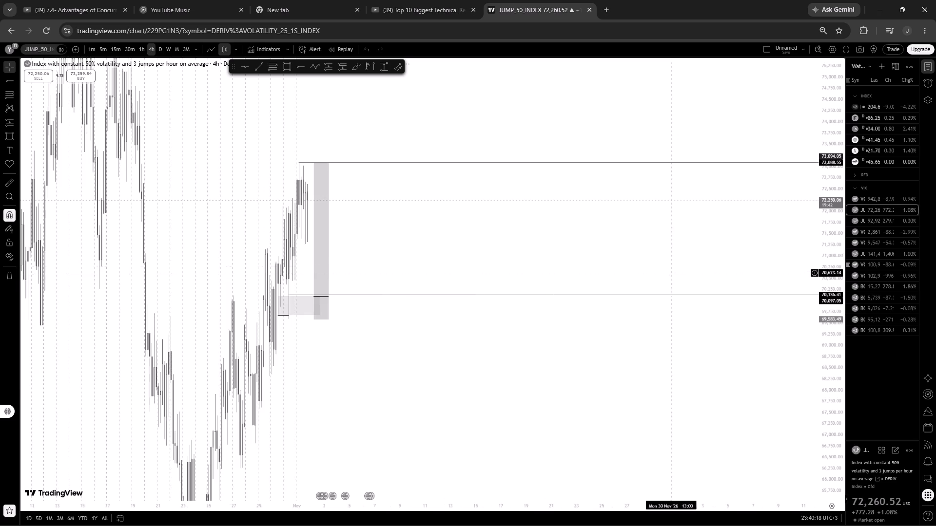
pyautogui.scroll(3, 528, 256)
pyautogui.moveTo(370, 256); pyautogui.dragTo(699, 265)
pyautogui.scroll(-5, 823, 311)
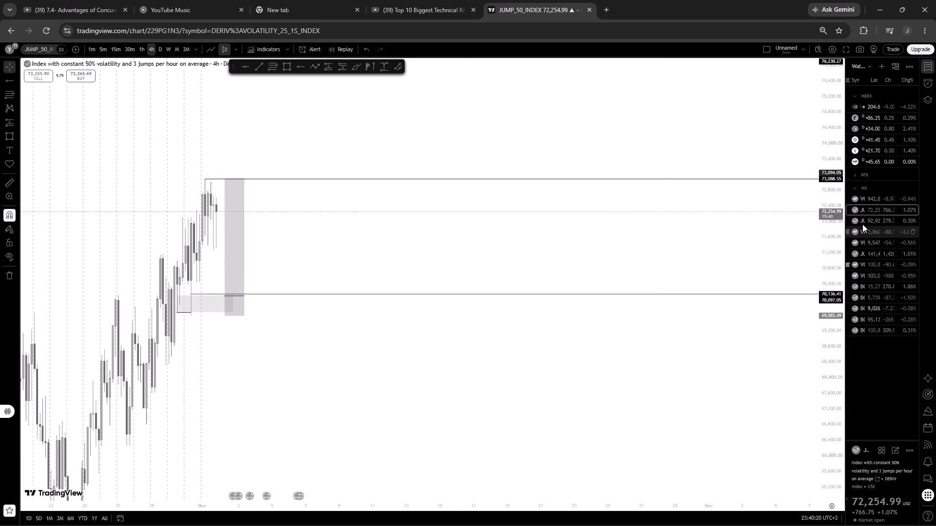
# Flag the Jump 50 Index in the watchlist.
pyautogui.click(848, 208)
pyautogui.click(597, 226)
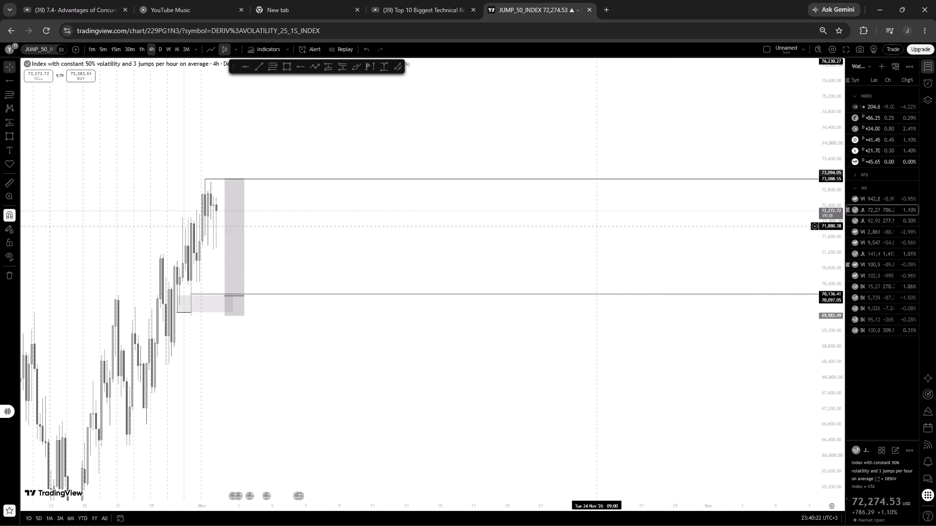
# Examine the Jump 50 Index's price swings against the drawn rays and long position on the daily chart.
pyautogui.click(161, 51)
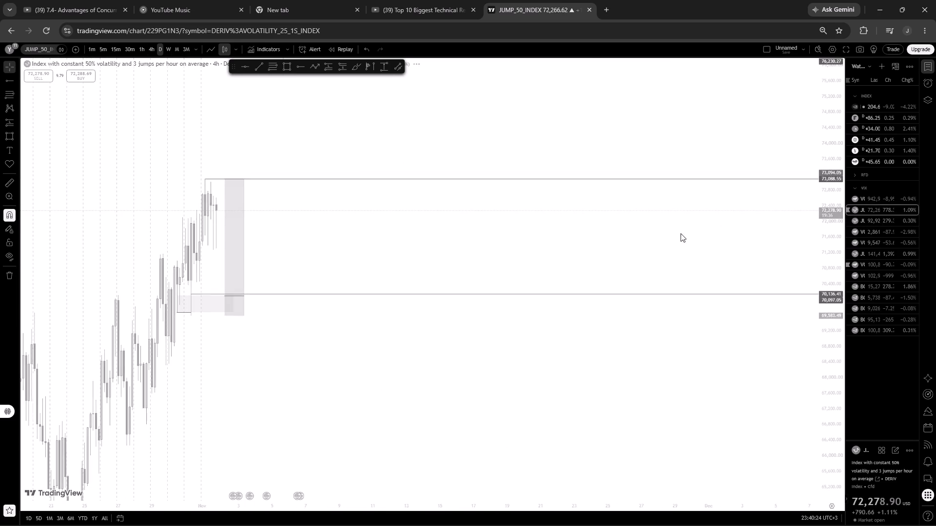
pyautogui.scroll(4, 461, 248)
pyautogui.moveTo(327, 246); pyautogui.dragTo(739, 247)
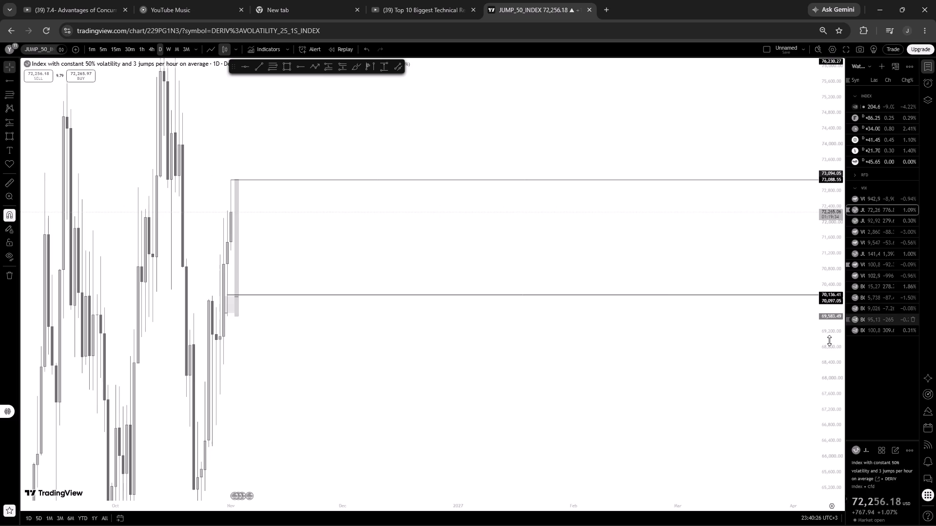
pyautogui.scroll(-12, 829, 340)
pyautogui.scroll(-10, 829, 340)
pyautogui.scroll(4, 594, 235)
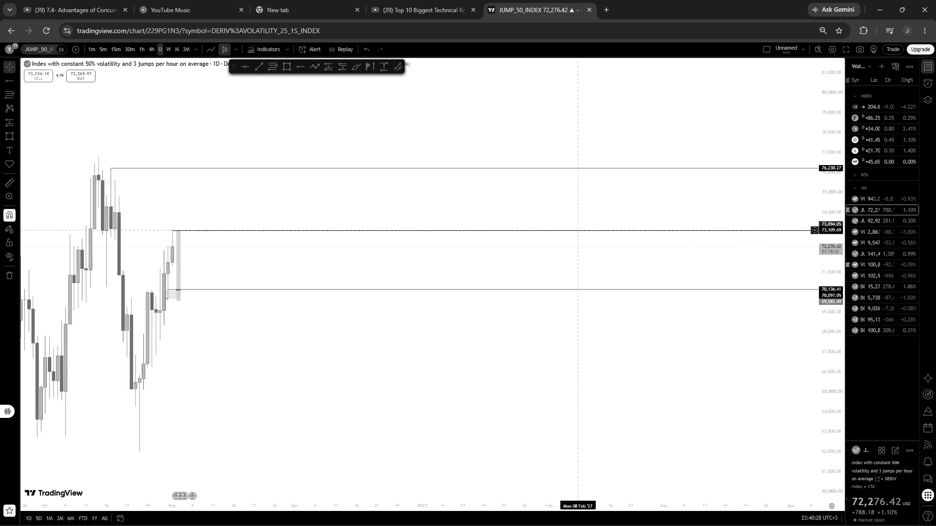
pyautogui.moveTo(303, 185); pyautogui.dragTo(890, 178)
# Review the daily charts of the watchlist's Volatility and Jump indices, from Volatility 25 (1s) through Volatility 15.
pyautogui.click(865, 196)
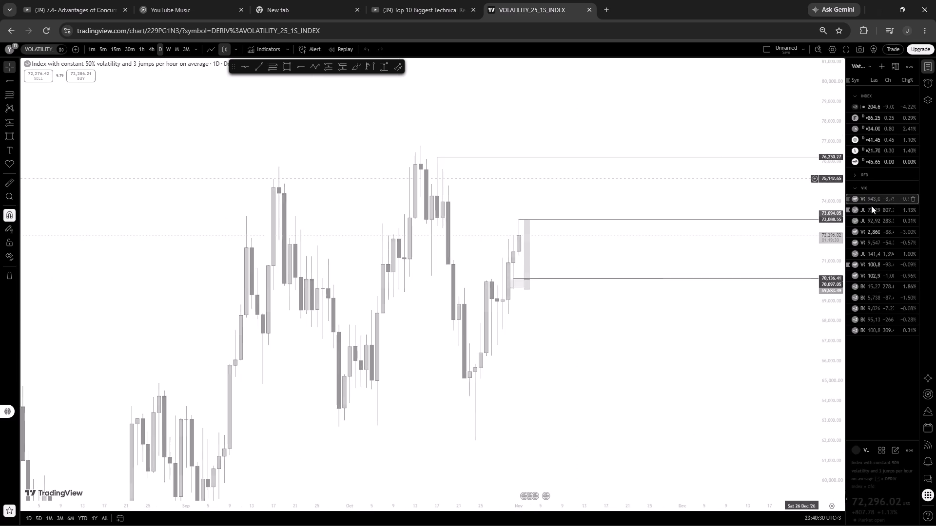
pyautogui.click(872, 213)
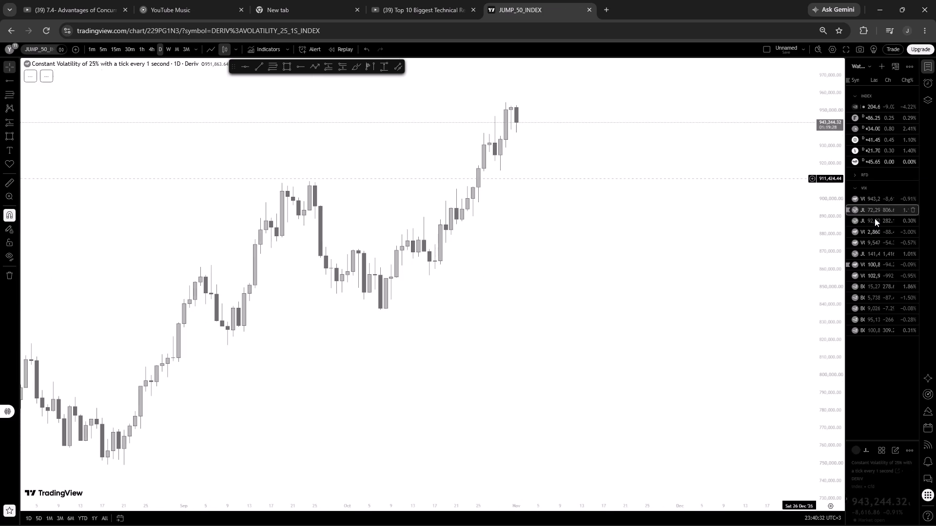
pyautogui.click(875, 218)
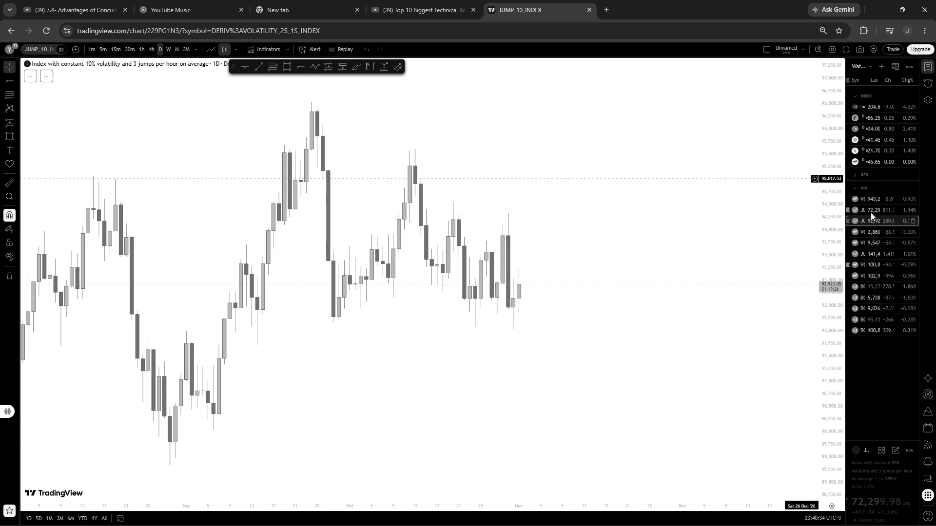
pyautogui.click(869, 196)
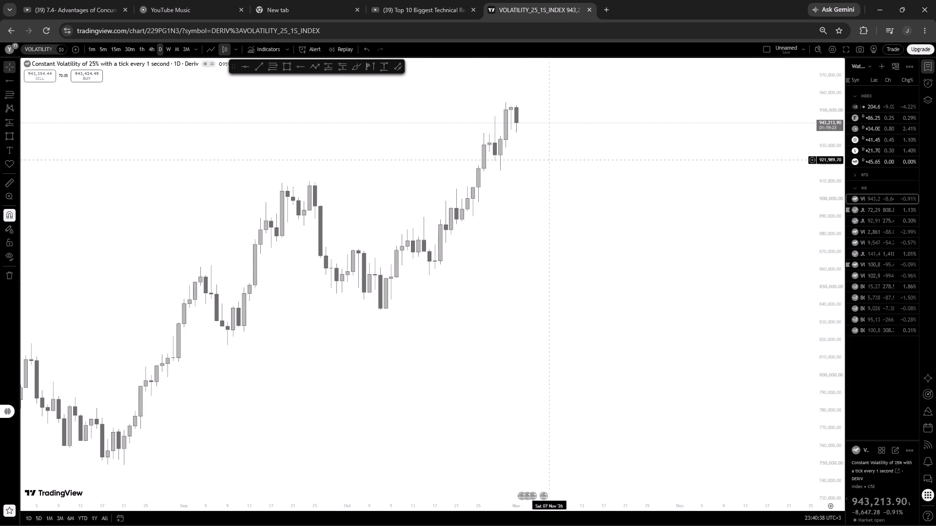
pyautogui.click(871, 218)
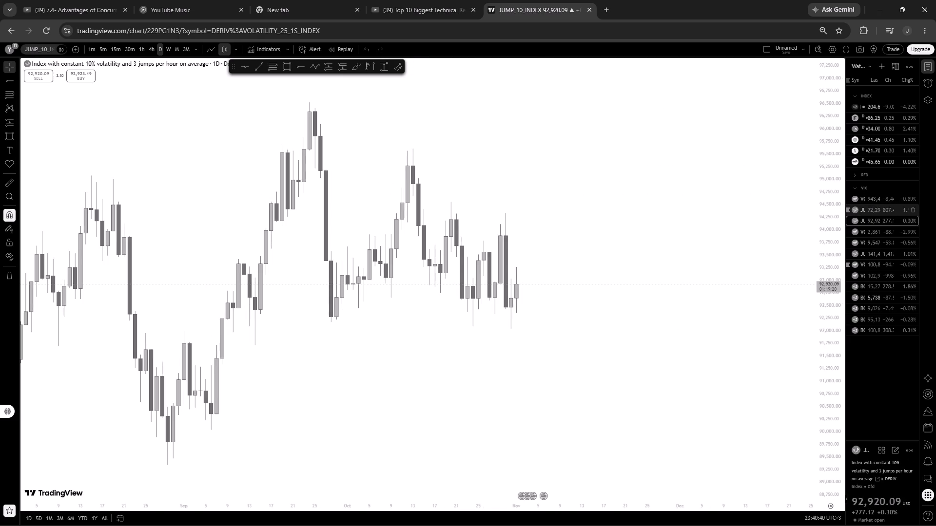
pyautogui.scroll(-2, 718, 236)
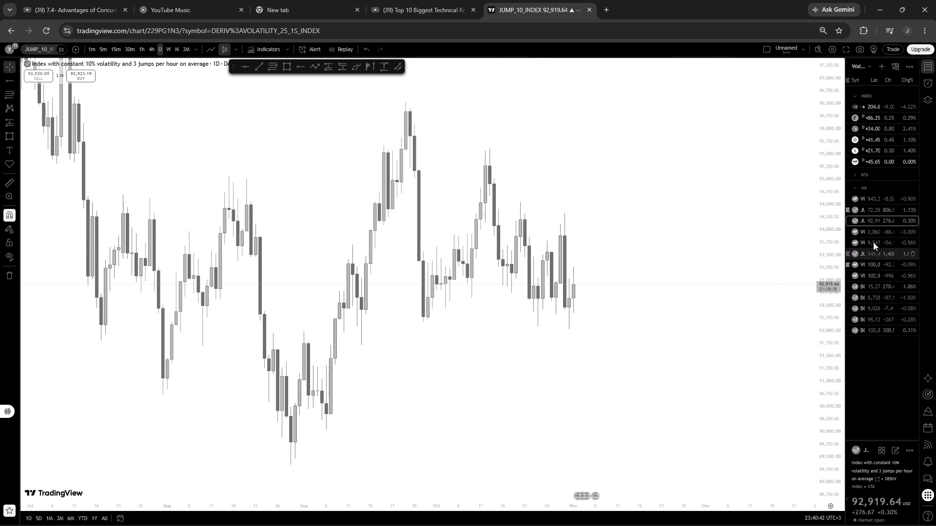
pyautogui.click(876, 229)
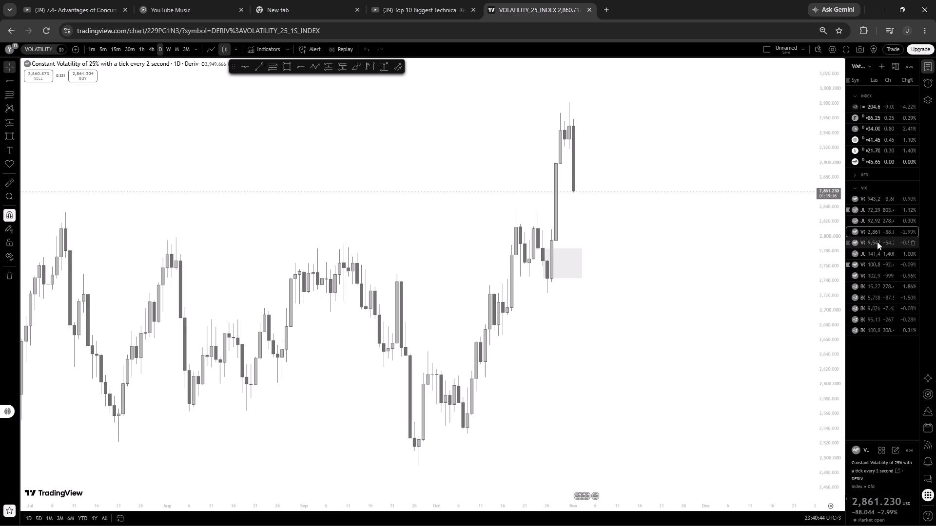
pyautogui.click(877, 242)
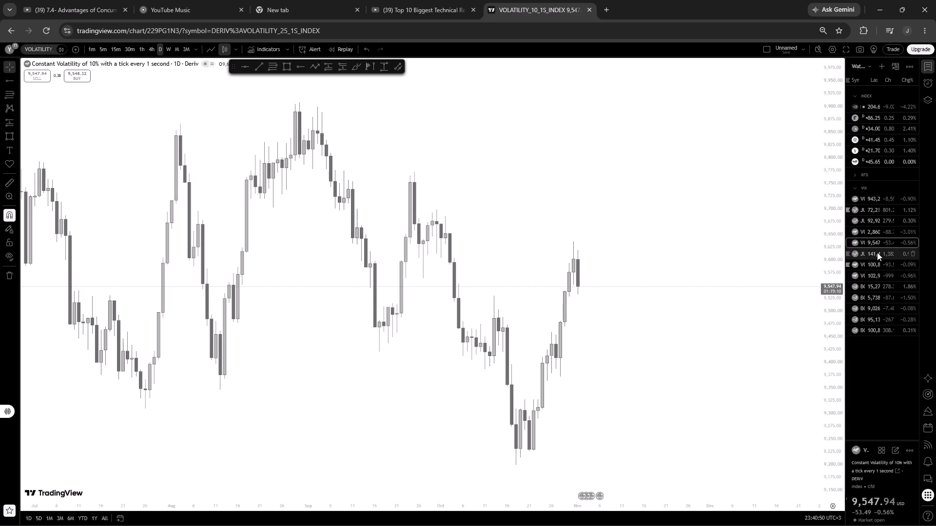
pyautogui.click(877, 252)
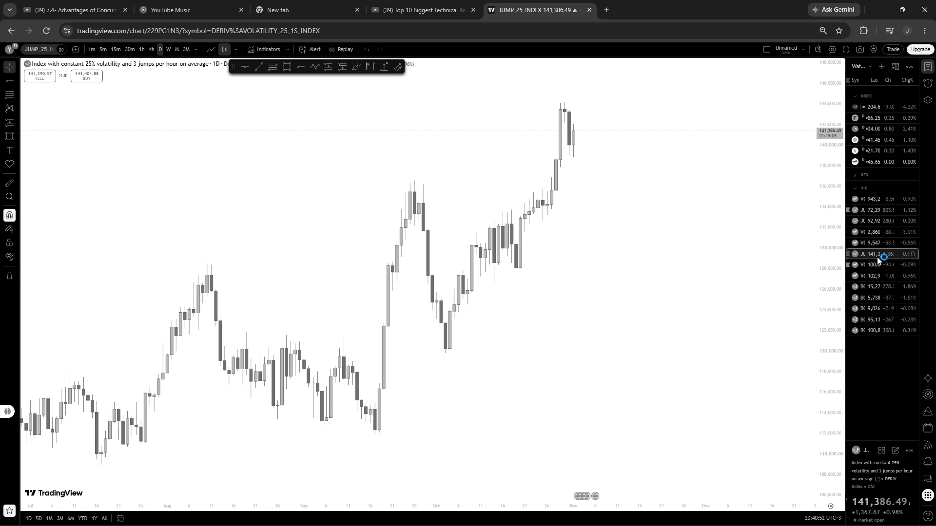
pyautogui.click(876, 263)
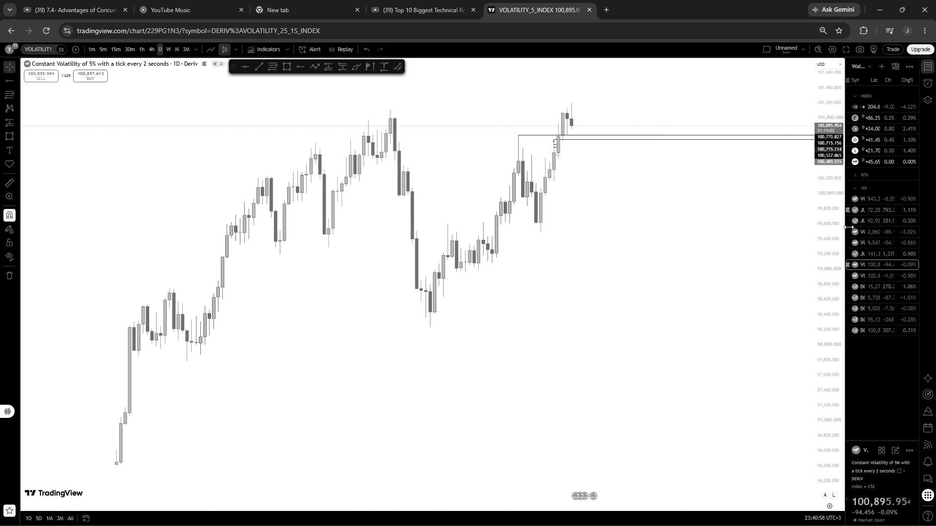
pyautogui.click(865, 274)
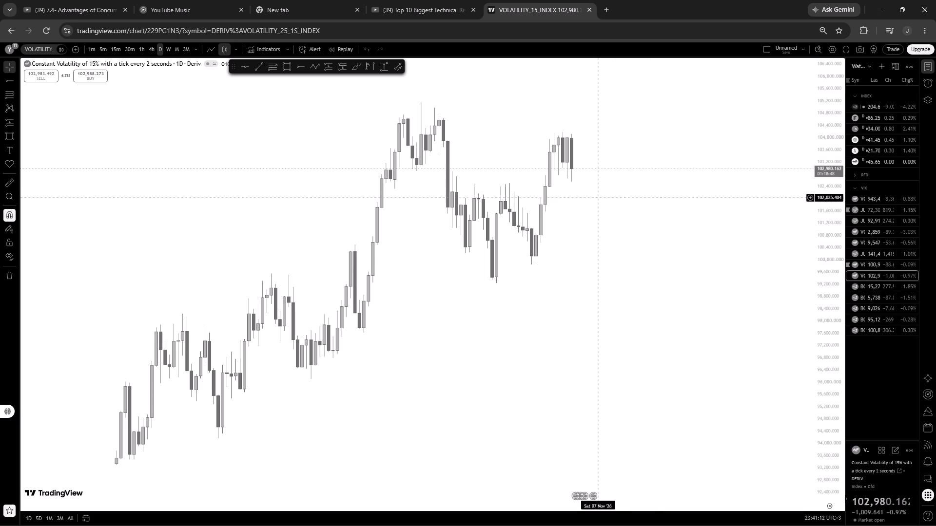
# Review the daily charts of the Boom 1000, 500, 900, 100 and 200 indices.
pyautogui.click(872, 288)
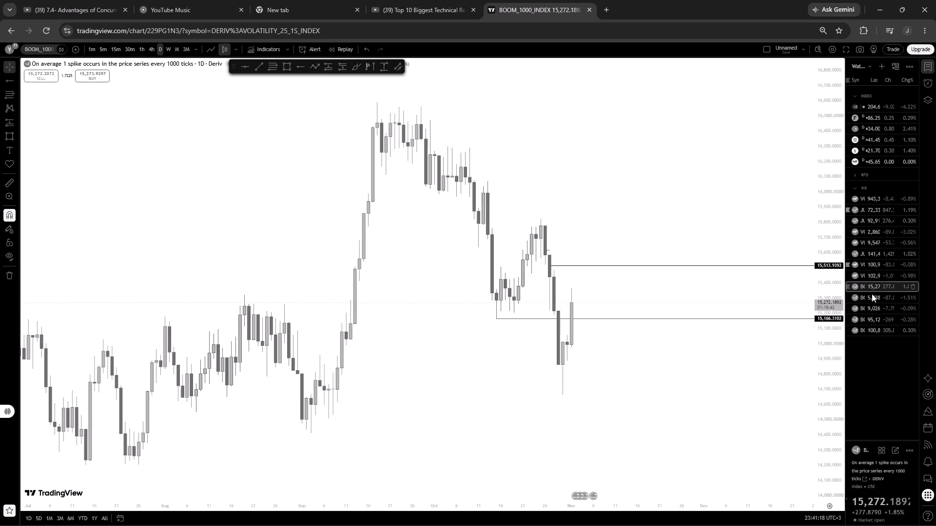
pyautogui.click(895, 296)
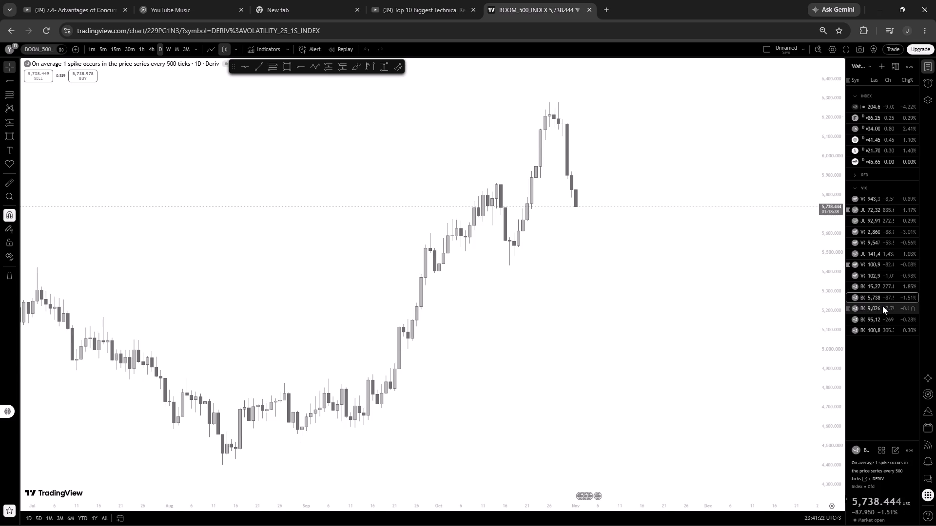
pyautogui.click(882, 306)
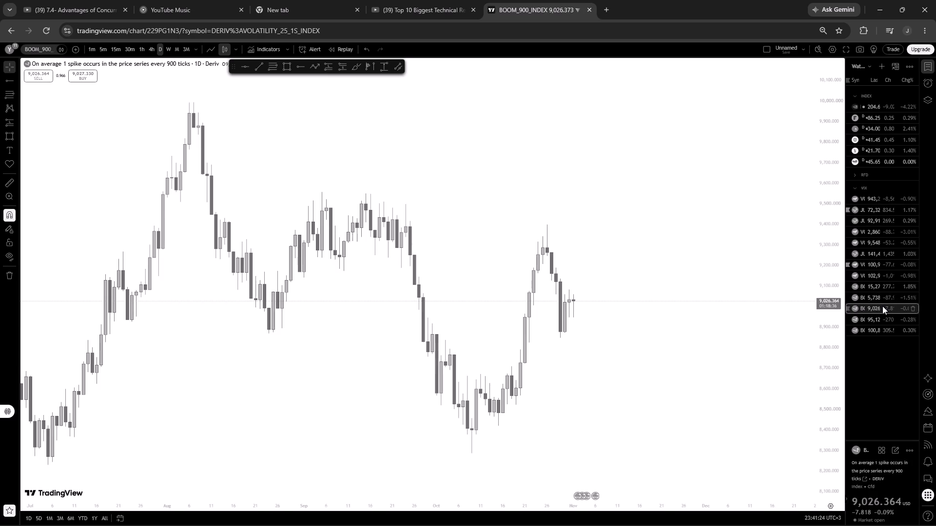
pyautogui.click(880, 317)
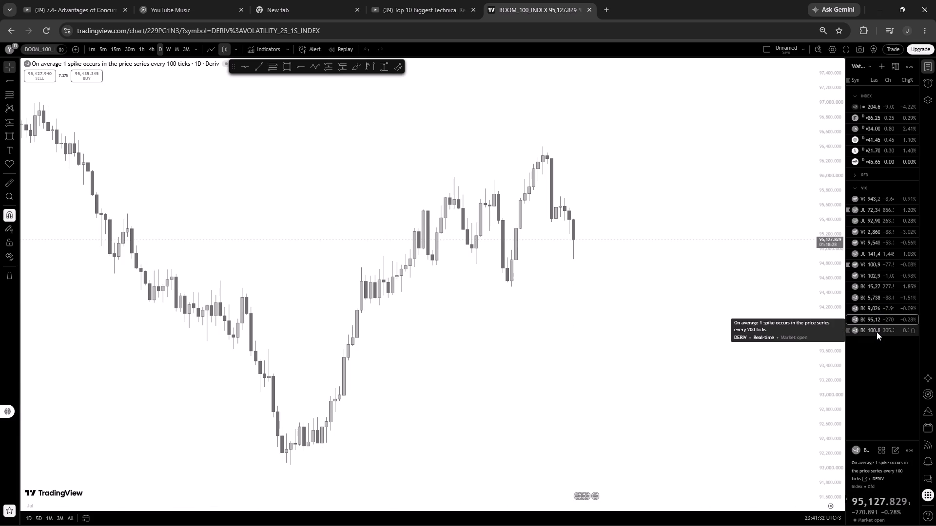
pyautogui.click(877, 332)
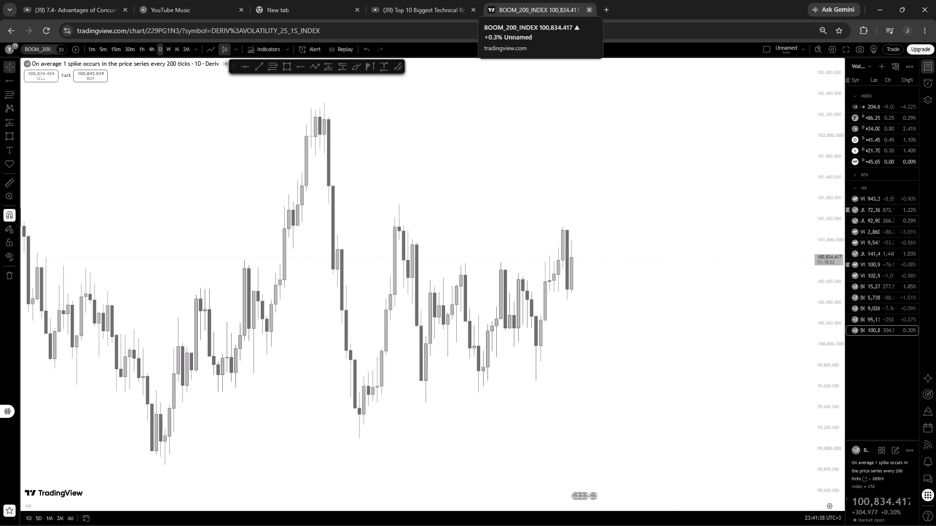
# Open the Volatility 5 Index chart and remove the symbol's flag in the watchlist.
pyautogui.click(877, 264)
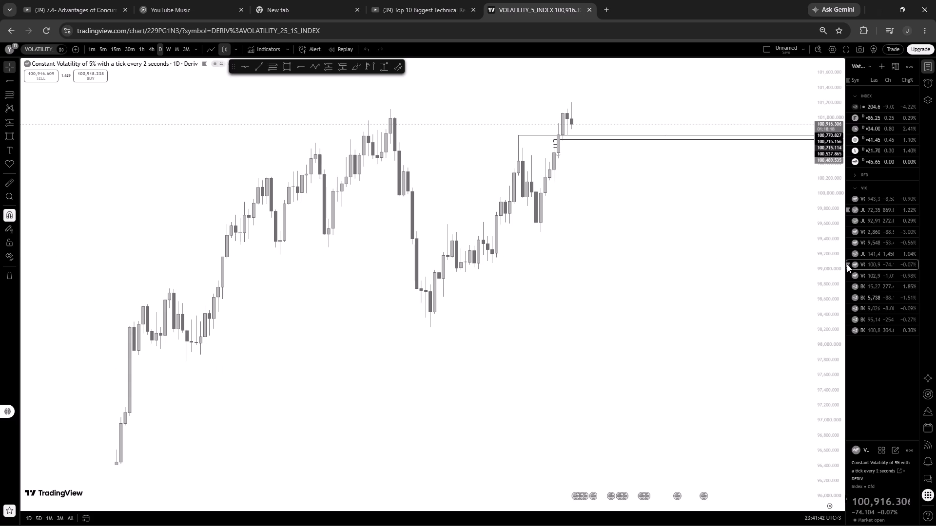
pyautogui.click(847, 264)
# Move the Jump 50 Index above Volatility 25 (1s), to the top of its watchlist section.
pyautogui.moveTo(874, 211); pyautogui.dragTo(877, 198)
# Open the Jump 50 Index and review its wider price swings and marked levels on the daily chart.
pyautogui.click(873, 200)
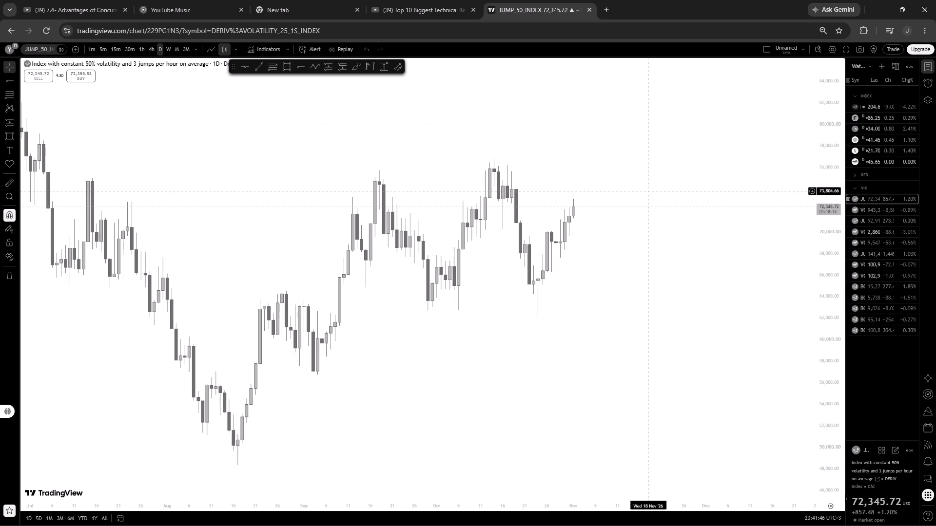
pyautogui.scroll(-2, 701, 227)
pyautogui.click(705, 233)
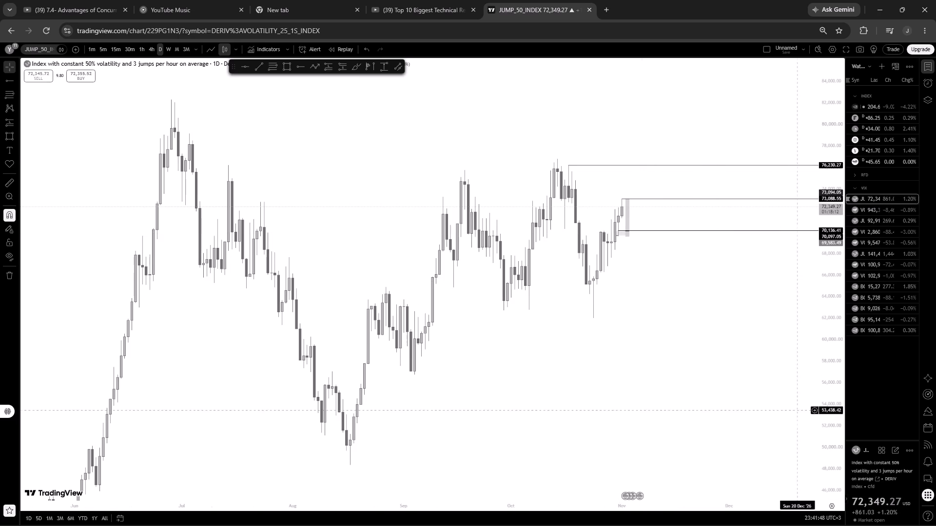
pyautogui.scroll(10, 830, 428)
pyautogui.moveTo(756, 300); pyautogui.dragTo(417, 408)
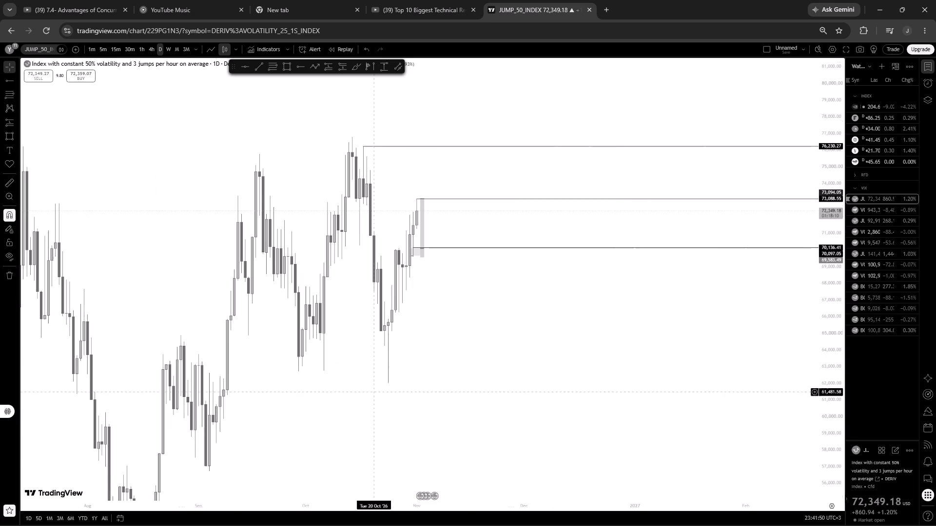
# Examine the long position, rectangle zone and 76,230.27 ray on the Jump 50 Index's 1-hour chart.
pyautogui.click(143, 50)
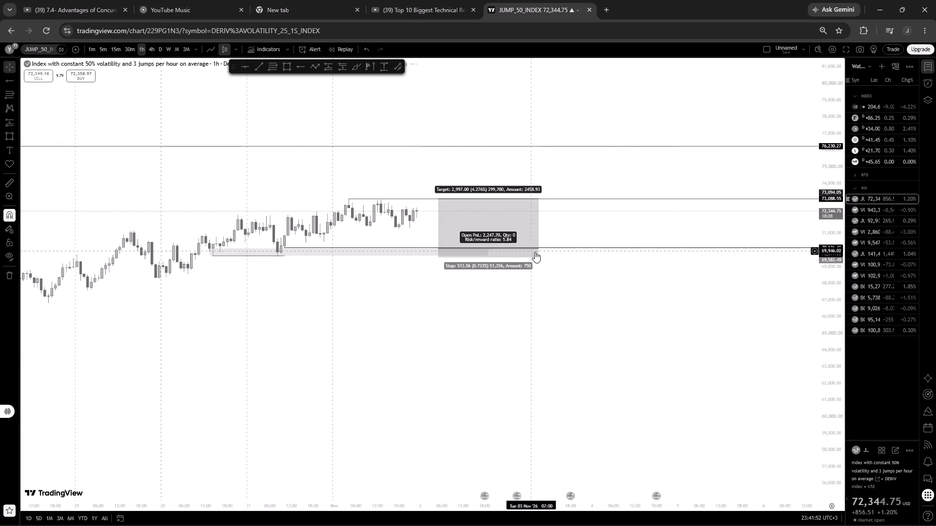
pyautogui.scroll(-15, 541, 255)
pyautogui.scroll(5, 822, 454)
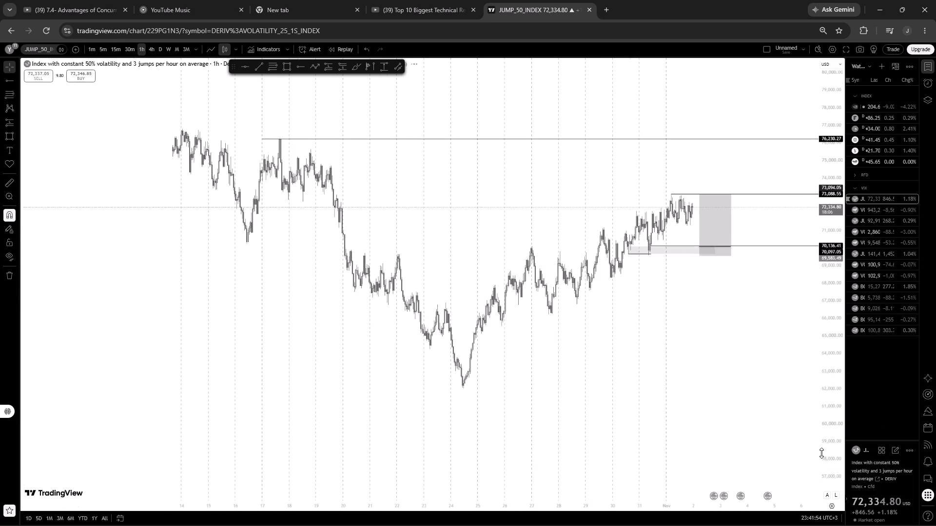
pyautogui.scroll(5, 824, 451)
pyautogui.scroll(3, 816, 411)
pyautogui.moveTo(736, 323); pyautogui.dragTo(650, 512)
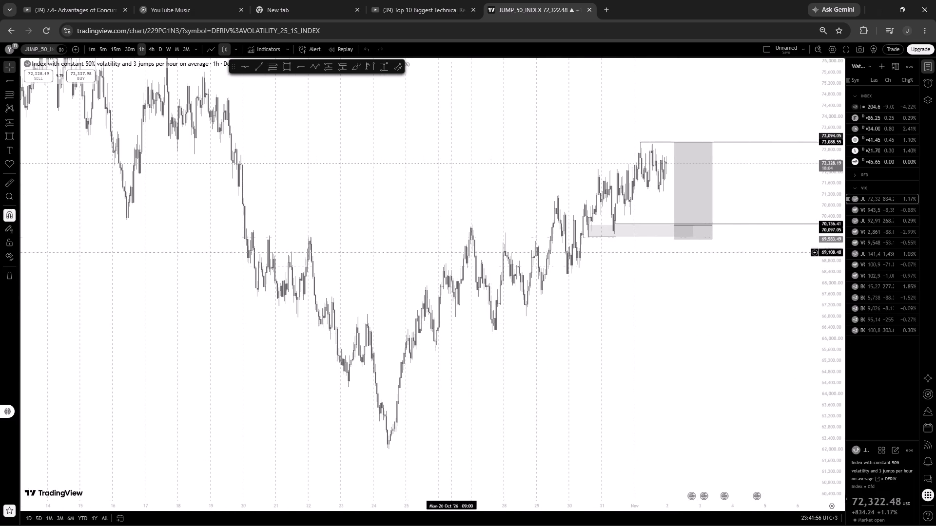
pyautogui.moveTo(390, 174); pyautogui.dragTo(384, 364)
pyautogui.scroll(2, 667, 222)
pyautogui.moveTo(684, 239); pyautogui.dragTo(704, 204)
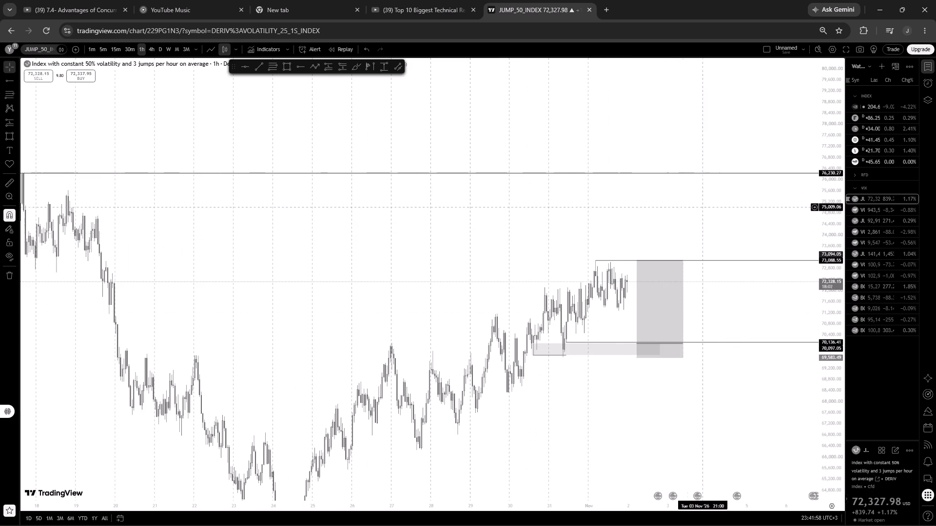
pyautogui.scroll(2, 726, 241)
pyautogui.scroll(2, 652, 256)
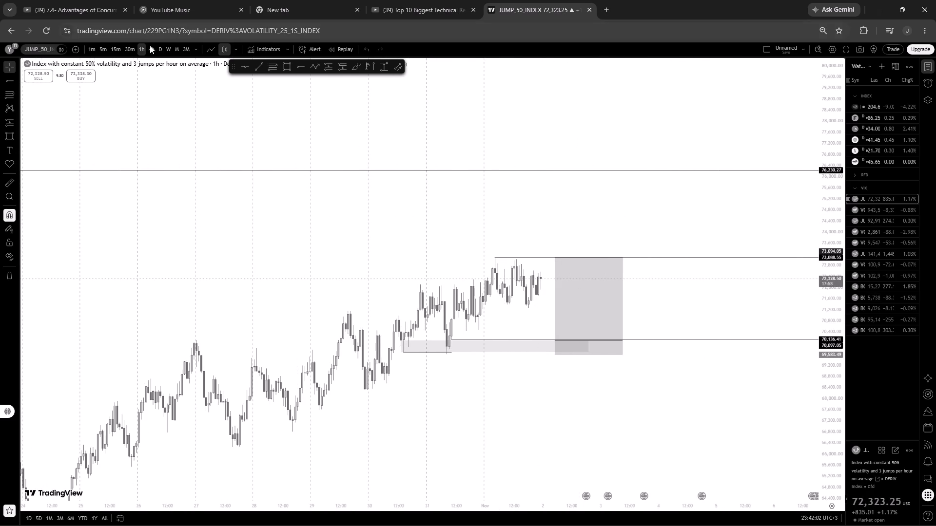
# Recheck the long position and recent price swings against the marked levels on the Jump 50 Index's daily chart.
pyautogui.click(162, 51)
pyautogui.scroll(5, 566, 279)
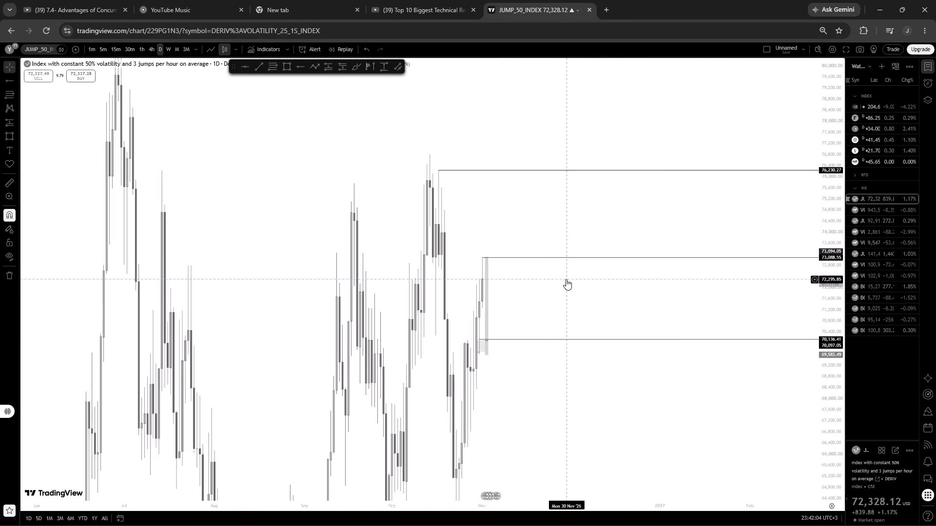
pyautogui.scroll(3, 566, 279)
pyautogui.moveTo(421, 302); pyautogui.dragTo(562, 234)
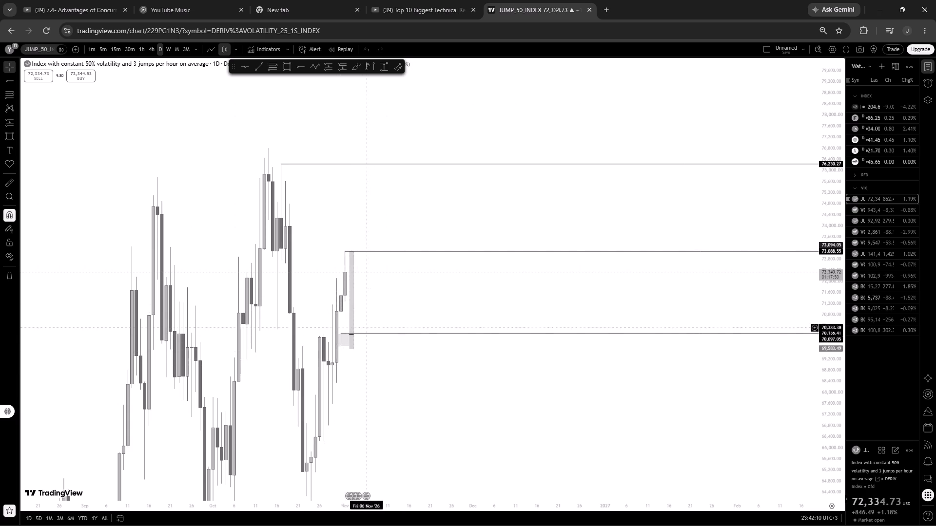
pyautogui.moveTo(515, 309); pyautogui.dragTo(635, 308)
pyautogui.scroll(2, 584, 304)
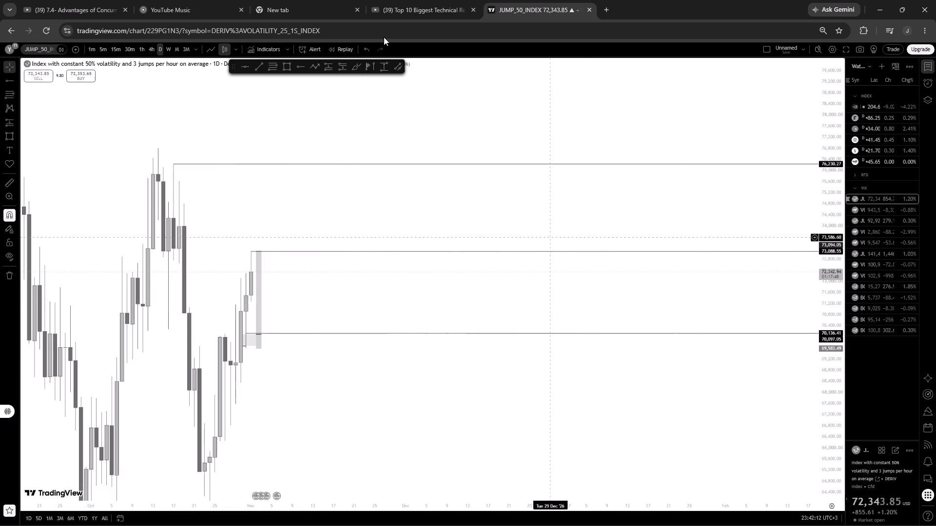
# Switch to the Formula 1 YouTube video and launch the TradingView desktop app.
pyautogui.click(446, 5)
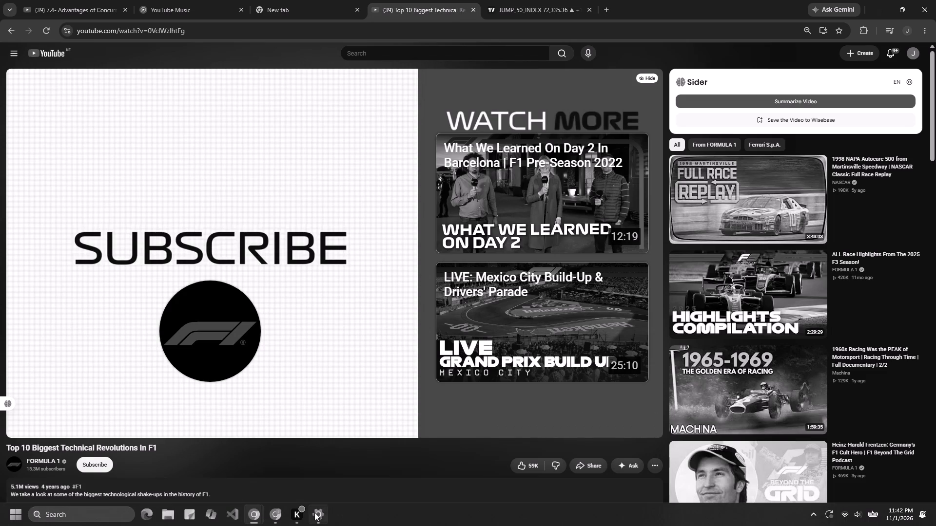
pyautogui.click(105, 517)
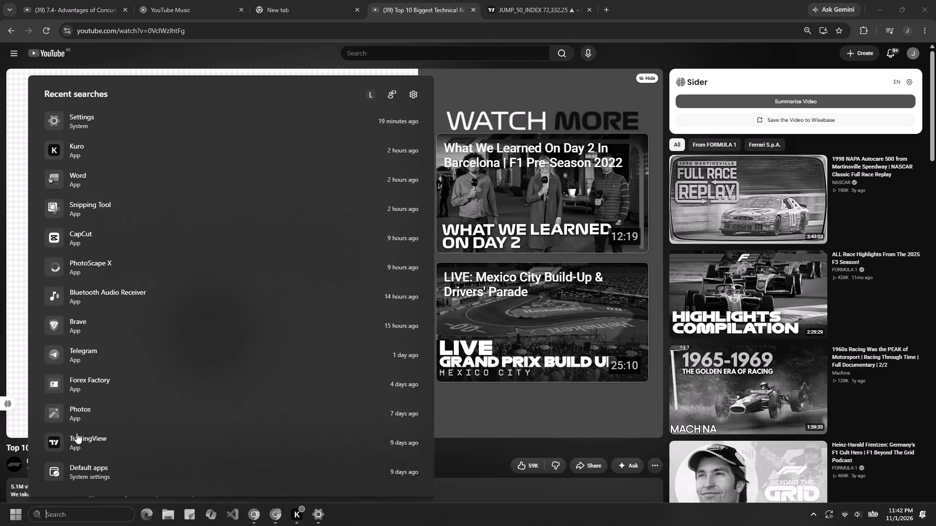
pyautogui.click(77, 434)
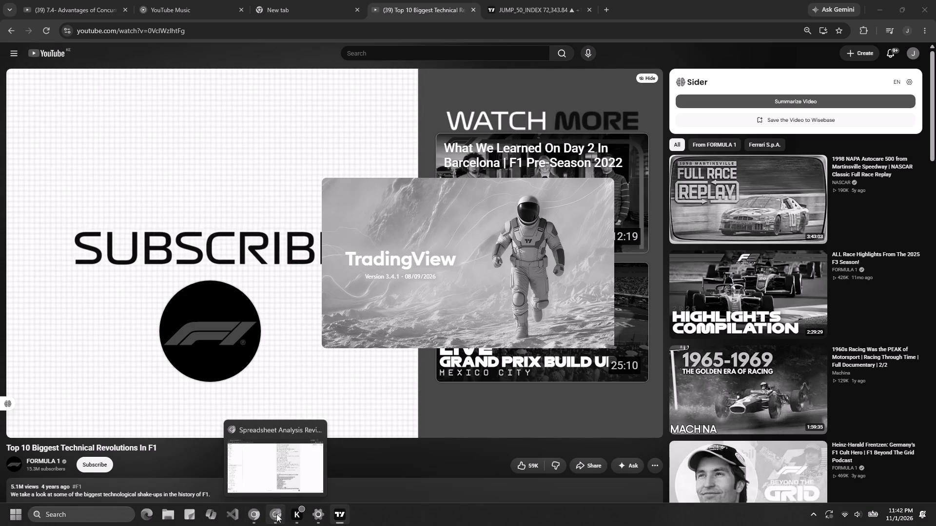
# Return to the Jump 50 Index chart in Chrome and examine its recent price swings against the marked levels on the 15-minute timeframe.
pyautogui.click(249, 513)
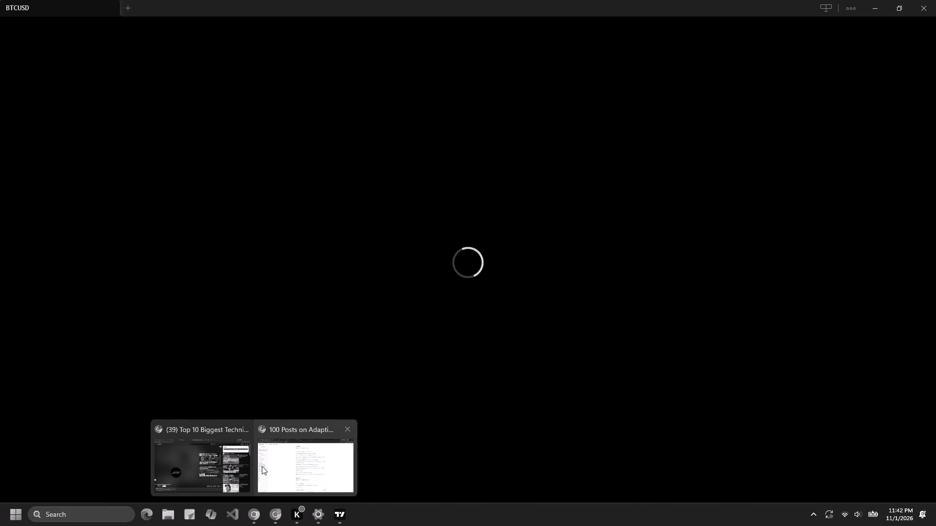
pyautogui.click(238, 463)
pyautogui.click(507, 6)
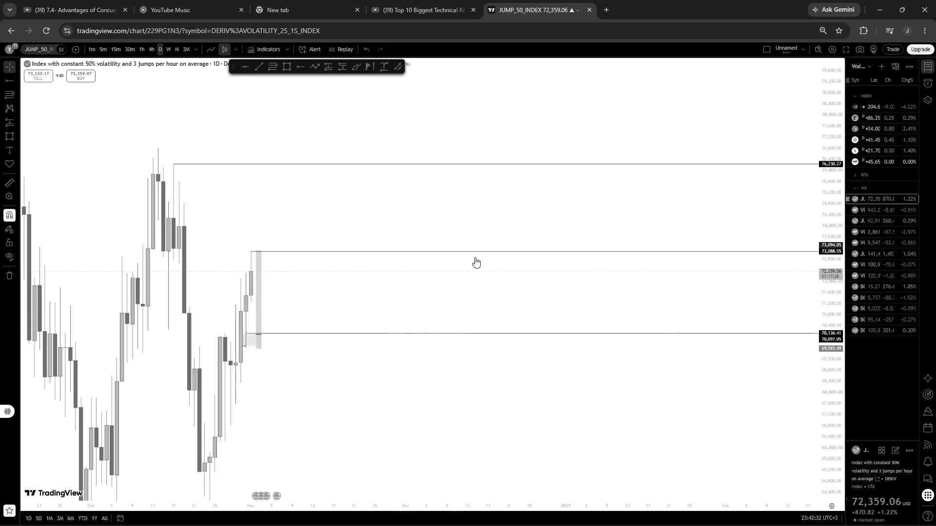
pyautogui.scroll(3, 380, 285)
pyautogui.click(121, 48)
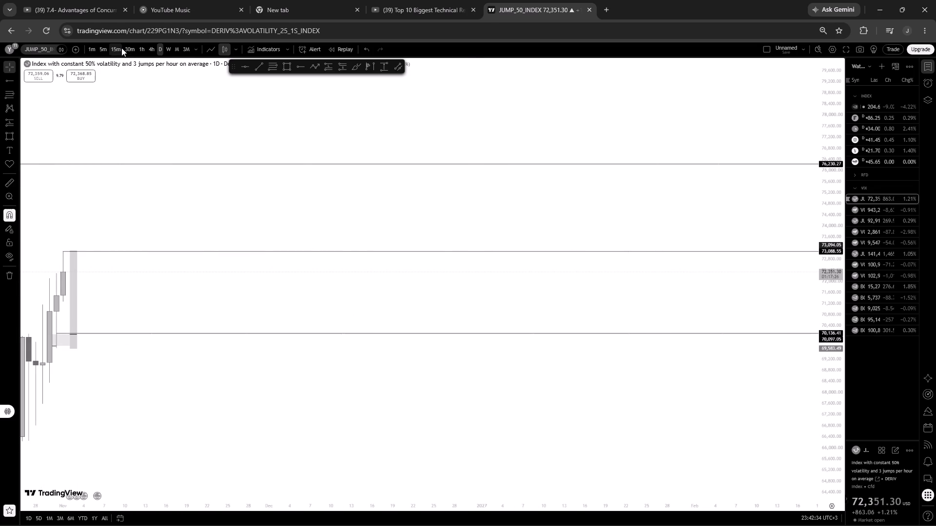
pyautogui.scroll(-12, 285, 218)
pyautogui.scroll(-5, 331, 261)
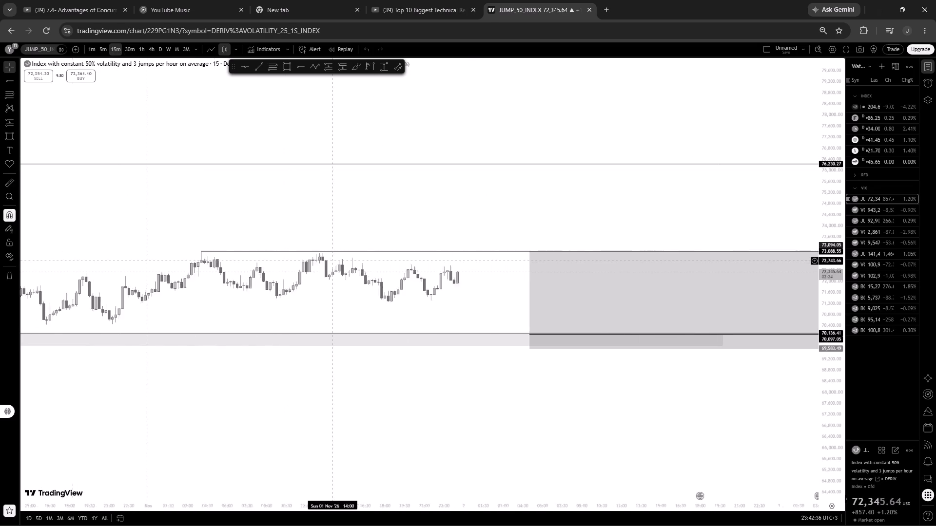
pyautogui.scroll(-7, 334, 261)
pyautogui.scroll(-6, 488, 255)
pyautogui.scroll(6, 829, 424)
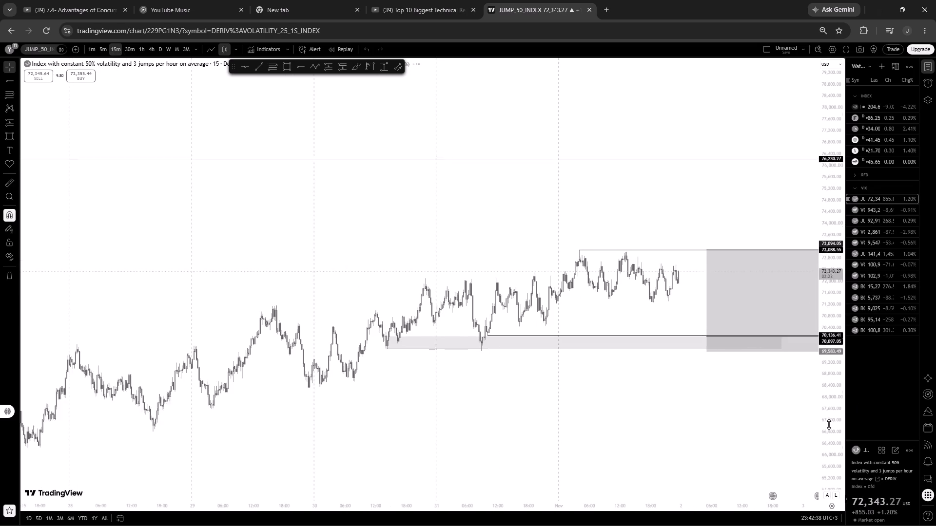
pyautogui.scroll(10, 829, 424)
pyautogui.scroll(17, 829, 424)
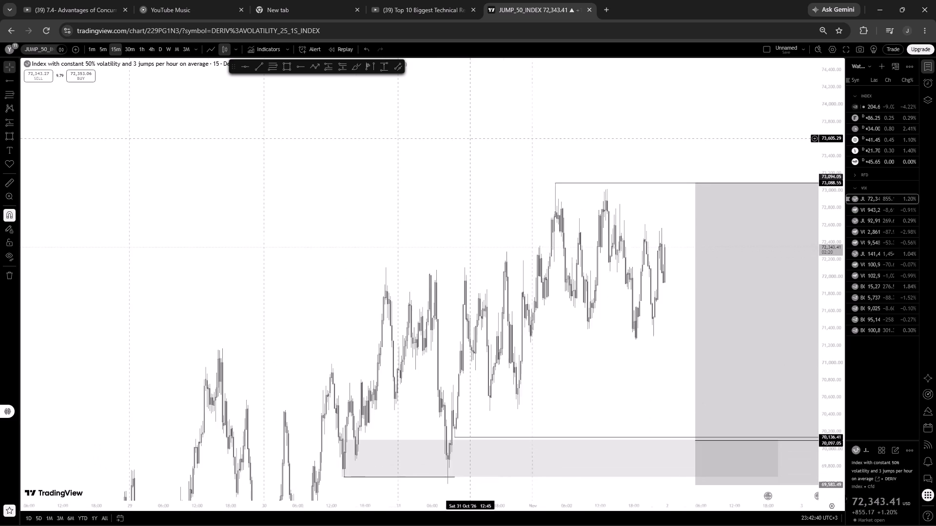
pyautogui.scroll(3, 458, 176)
pyautogui.scroll(3, 541, 318)
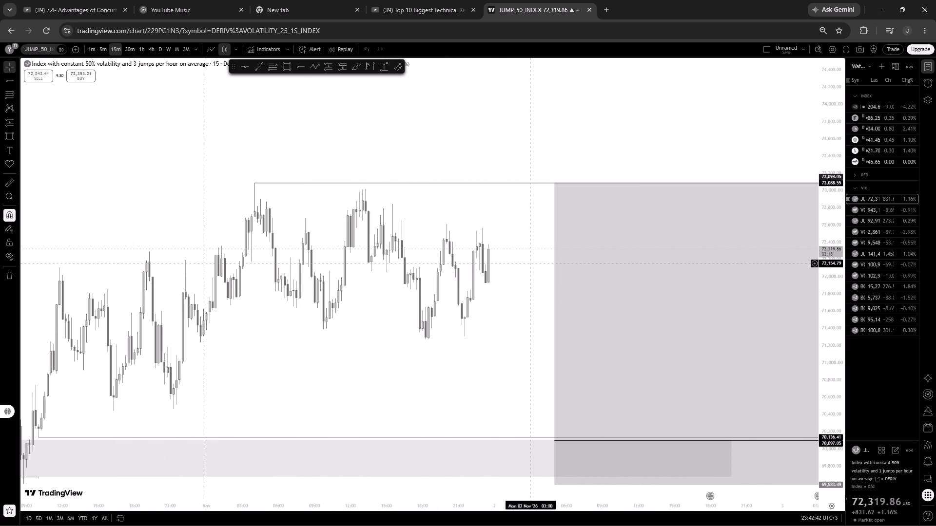
# Draw a rectangle zone between 72,083.19 and 71,931.38 from 1 Nov 17:00 to 2 Nov 05:30, and lock it.
pyautogui.click(289, 64)
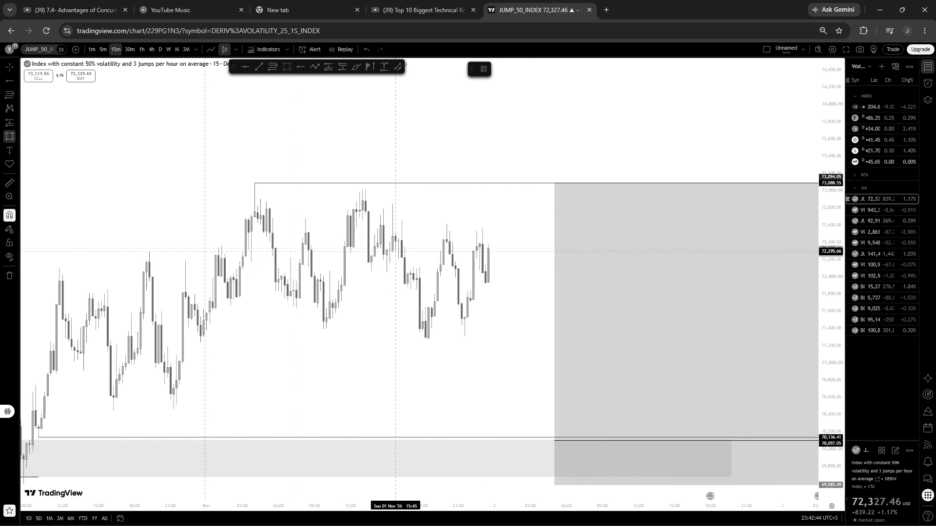
pyautogui.click(410, 269)
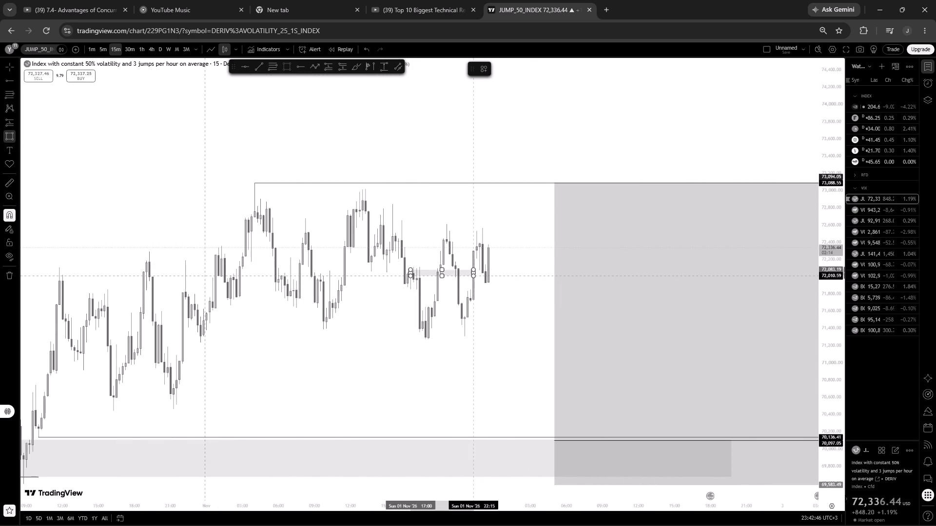
pyautogui.click(488, 291)
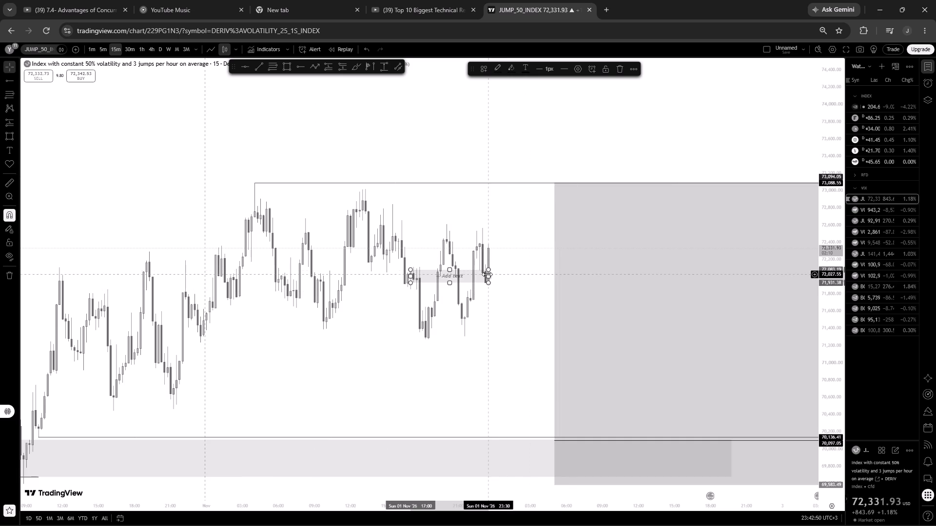
pyautogui.moveTo(487, 274); pyautogui.dragTo(560, 275)
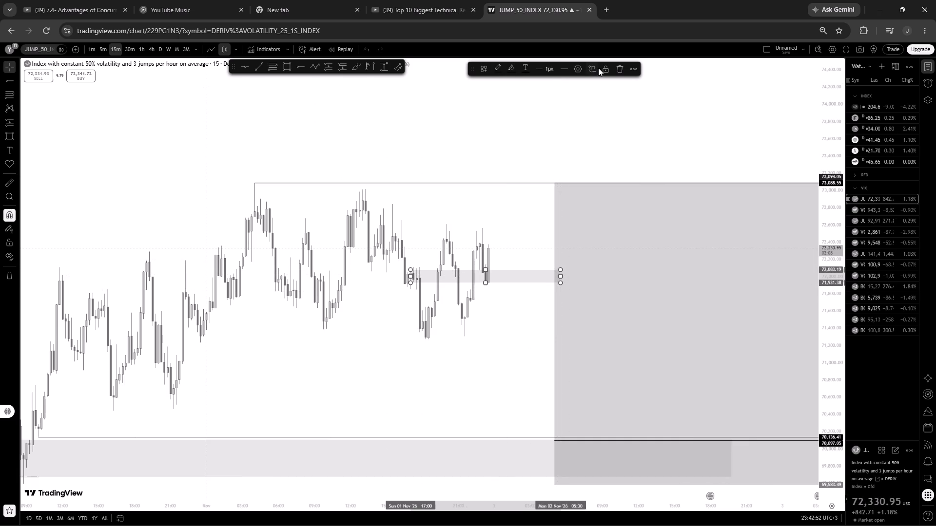
pyautogui.click(604, 67)
# Hide the long position drawing on the Jump 50 Index chart using the object tree.
pyautogui.click(555, 211)
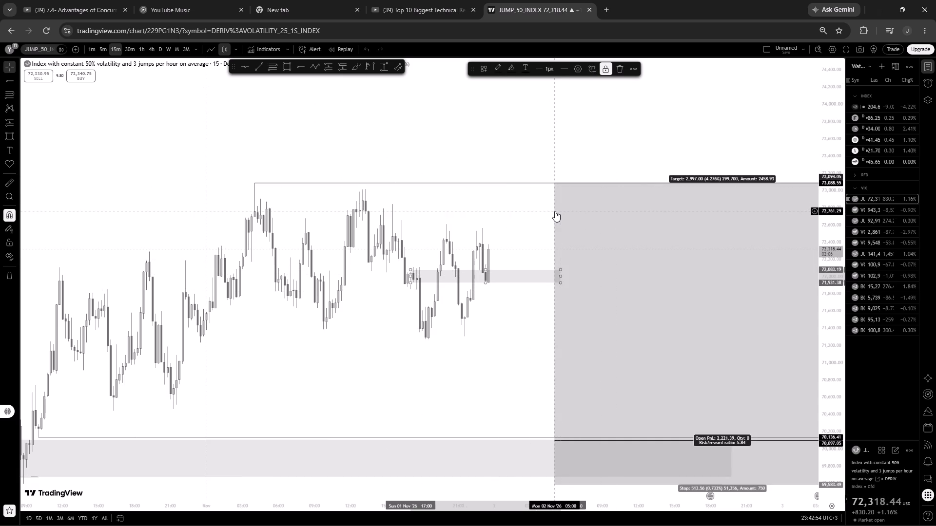
pyautogui.click(928, 96)
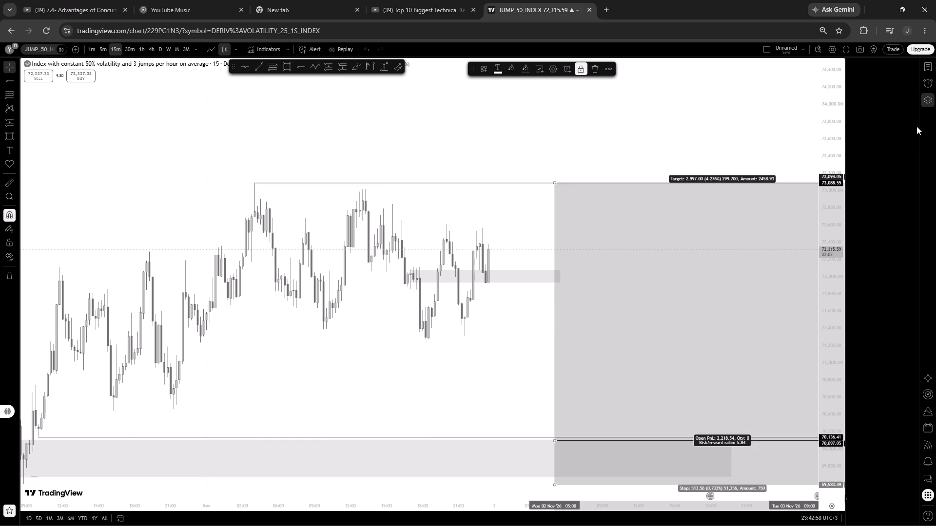
pyautogui.scroll(-2, 468, 110)
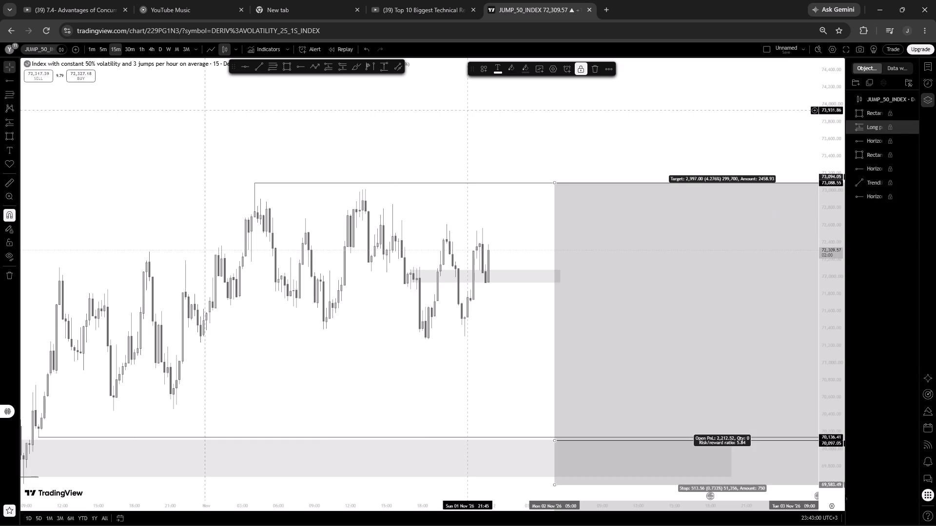
pyautogui.scroll(-3, 468, 110)
pyautogui.click(902, 127)
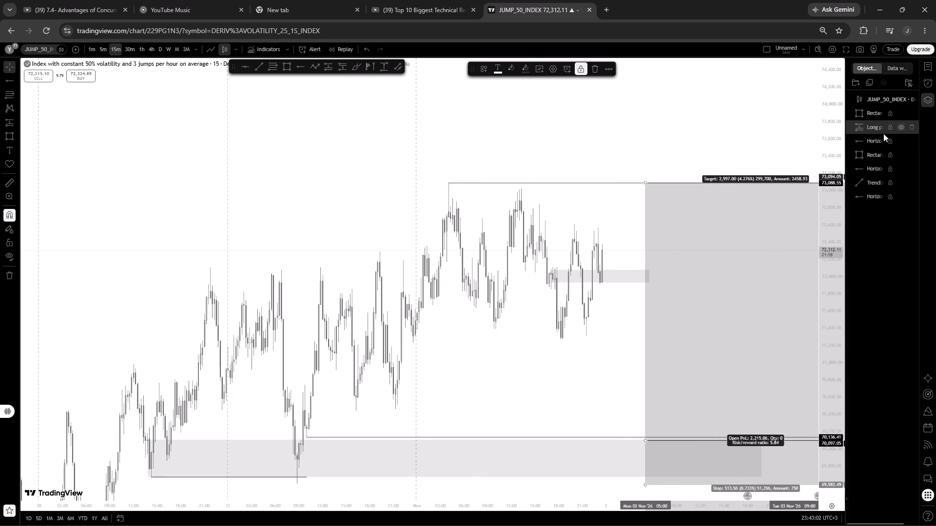
pyautogui.click(603, 157)
# Hide the lower rectangle zone together with its trend line and the 70,136.41 horizontal ray.
pyautogui.moveTo(594, 169); pyautogui.dragTo(473, 98)
pyautogui.moveTo(196, 363); pyautogui.dragTo(210, 220)
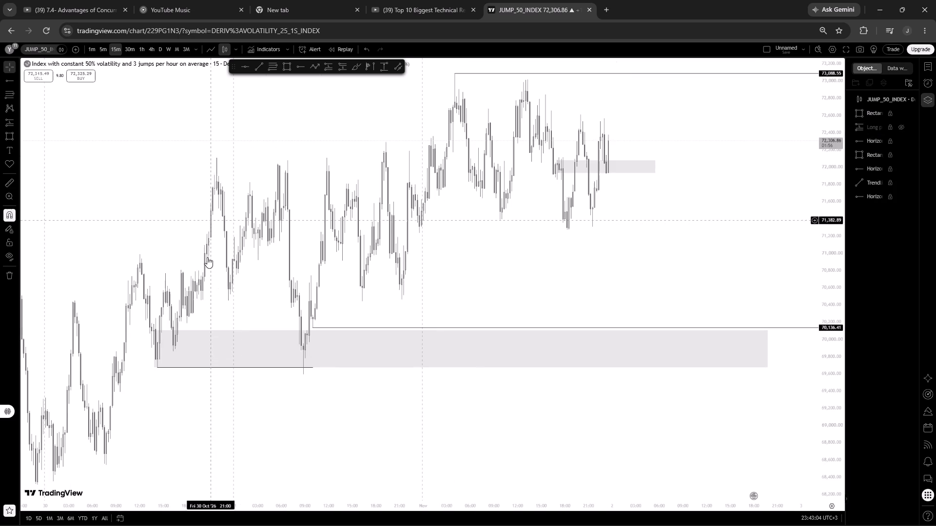
pyautogui.keyDown('ctrl'); pyautogui.moveTo(75, 397); pyautogui.dragTo(488, 272); pyautogui.keyUp('ctrl')
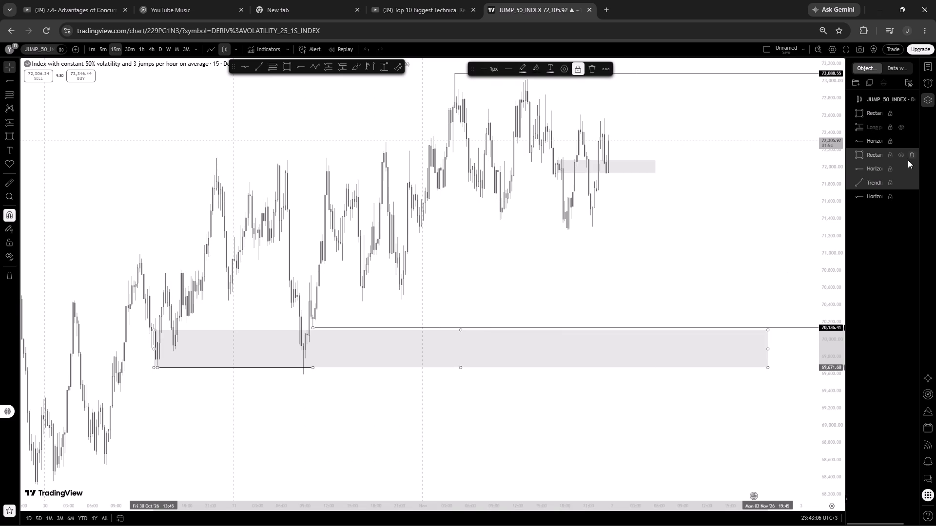
pyautogui.click(902, 152)
# Place a horizontal ray at the 71,272.16 swing low of 1 Nov 18:15 and lock it.
pyautogui.scroll(5, 660, 147)
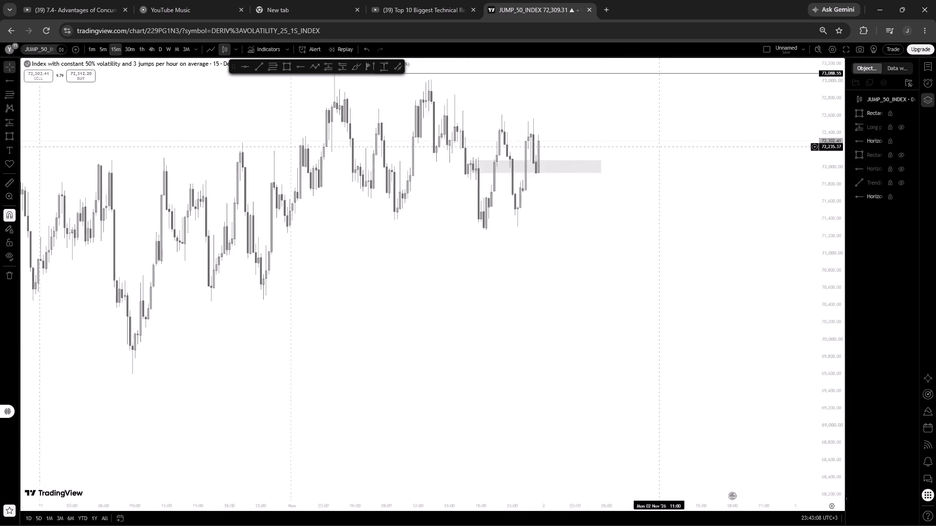
pyautogui.scroll(2, 659, 151)
pyautogui.scroll(10, 842, 339)
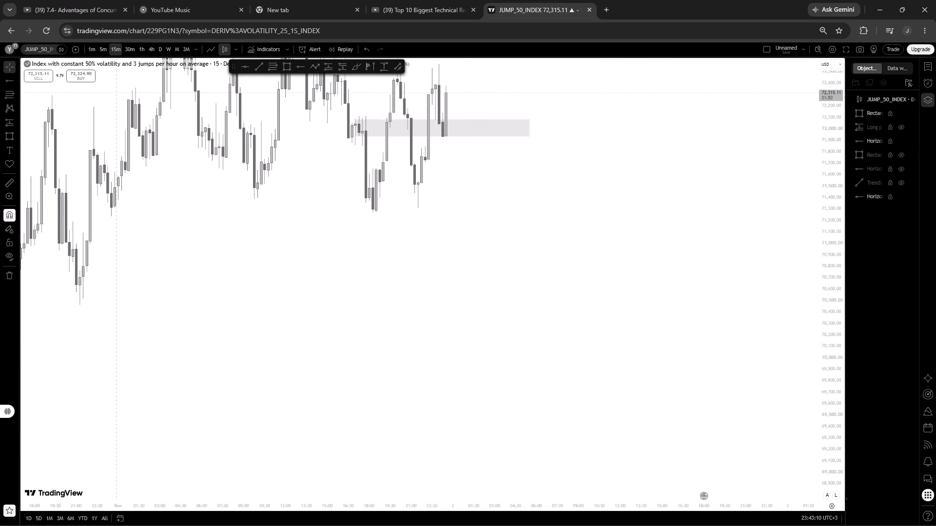
pyautogui.moveTo(573, 136); pyautogui.dragTo(573, 438)
pyautogui.scroll(-4, 613, 267)
pyautogui.click(299, 70)
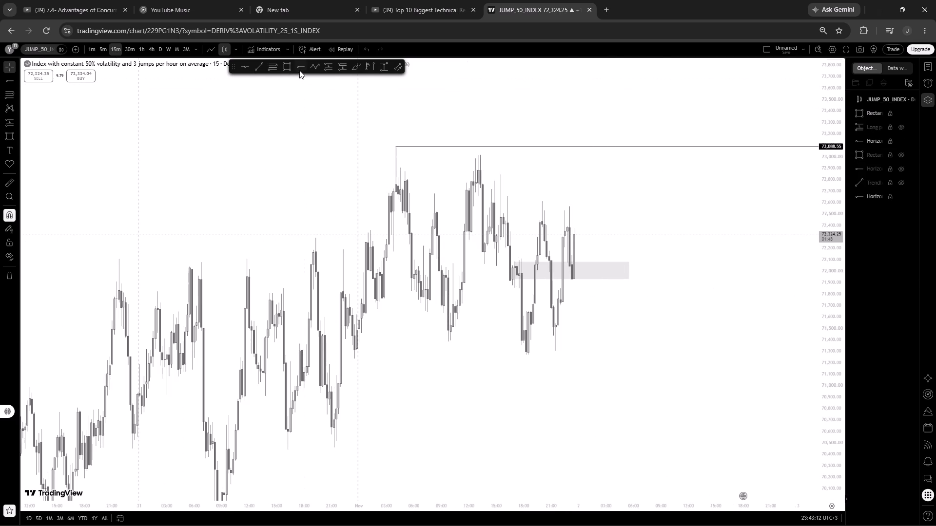
pyautogui.click(526, 360)
pyautogui.click(590, 70)
pyautogui.click(631, 234)
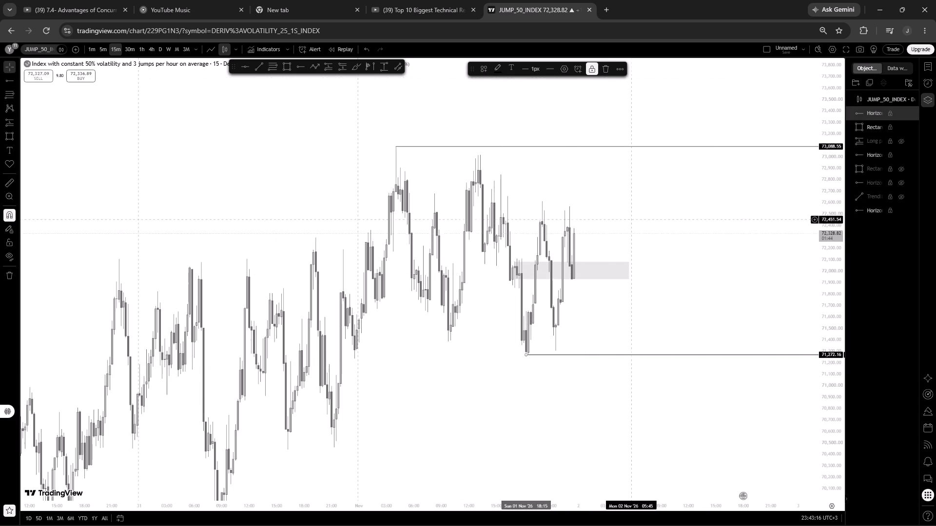
pyautogui.scroll(3, 634, 232)
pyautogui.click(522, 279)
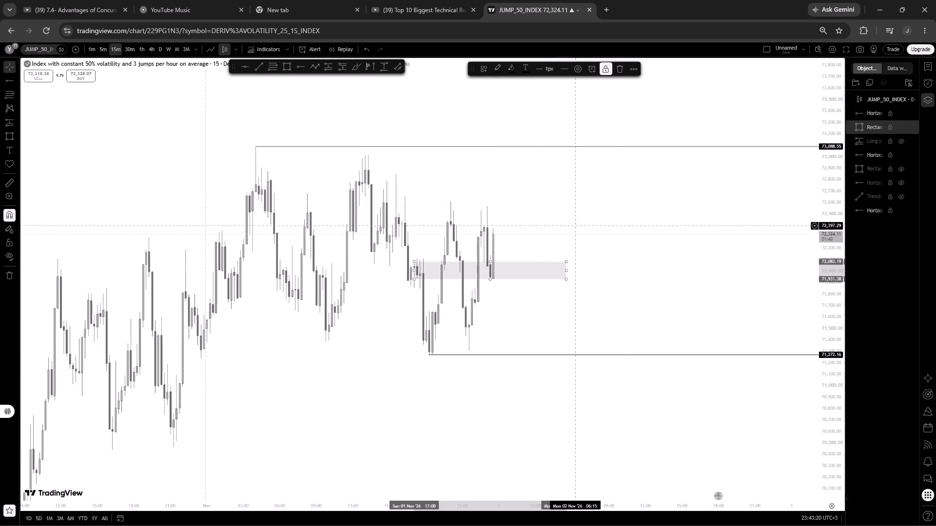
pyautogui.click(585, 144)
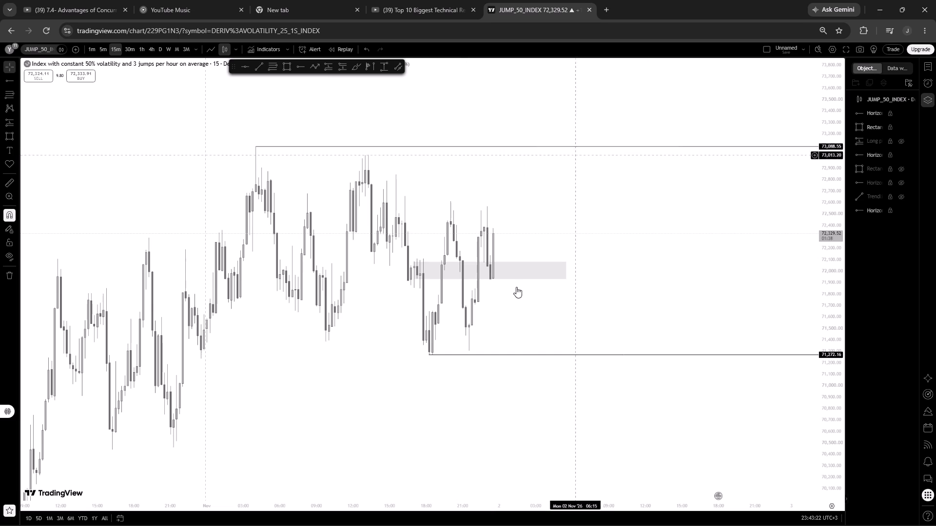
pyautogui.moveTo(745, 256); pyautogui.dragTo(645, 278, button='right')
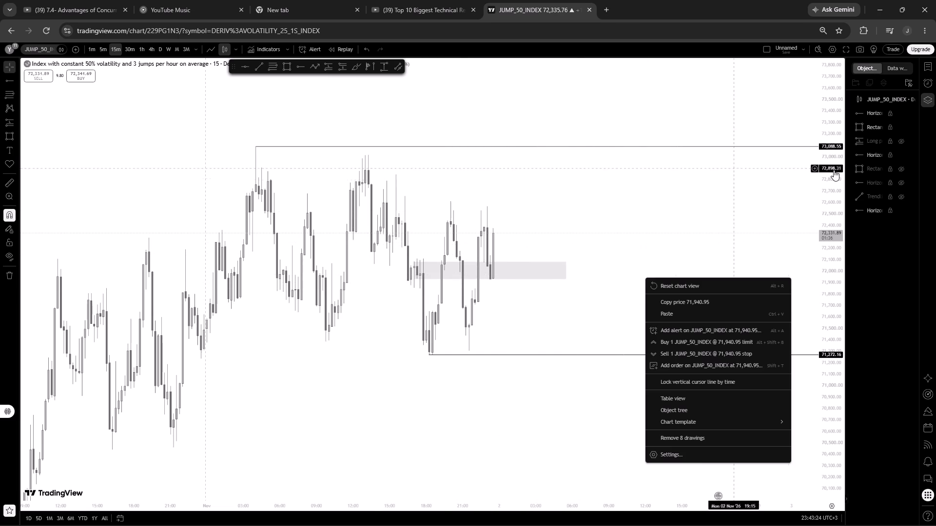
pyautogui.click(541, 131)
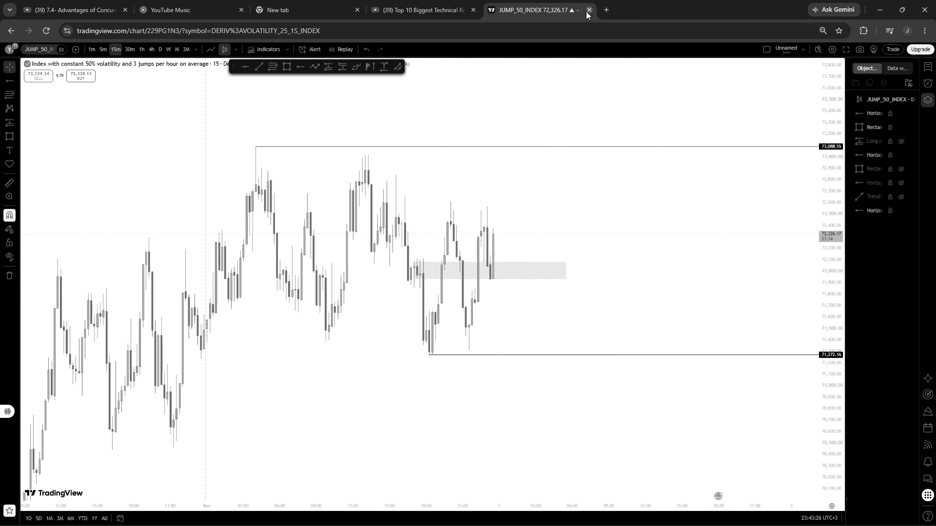
# Close the browser's Jump 50 Index chart and switch to the TradingView desktop app.
pyautogui.click(586, 11)
pyautogui.click(516, 92)
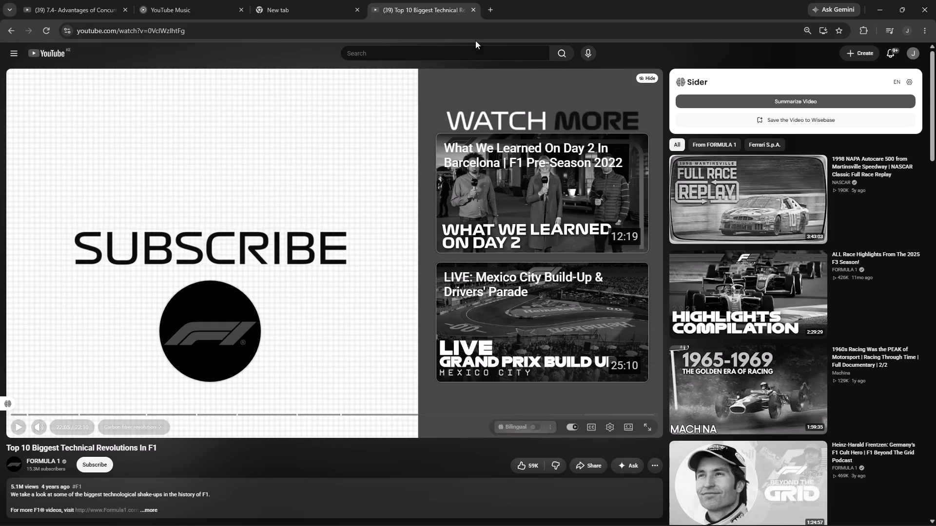
pyautogui.click(330, 514)
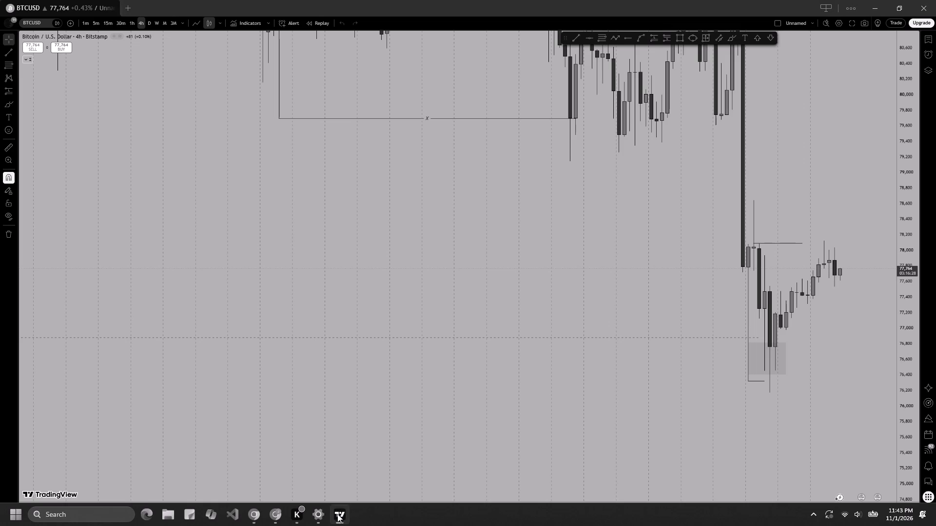
# Examine the recent BTCUSD drop and recovery against the marked levels on the 4-hour and 1-hour charts.
pyautogui.scroll(3, 514, 328)
pyautogui.moveTo(616, 251); pyautogui.dragTo(411, 323)
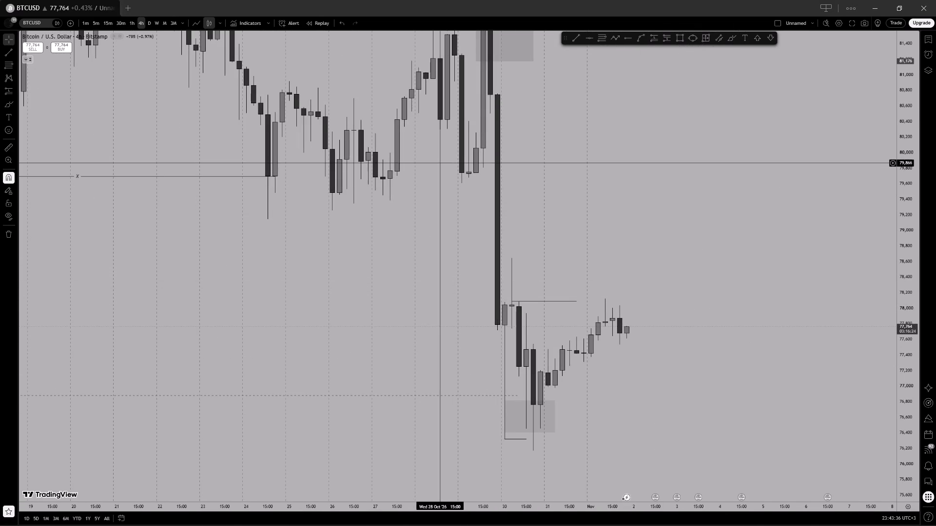
pyautogui.click(136, 27)
pyautogui.scroll(-11, 550, 213)
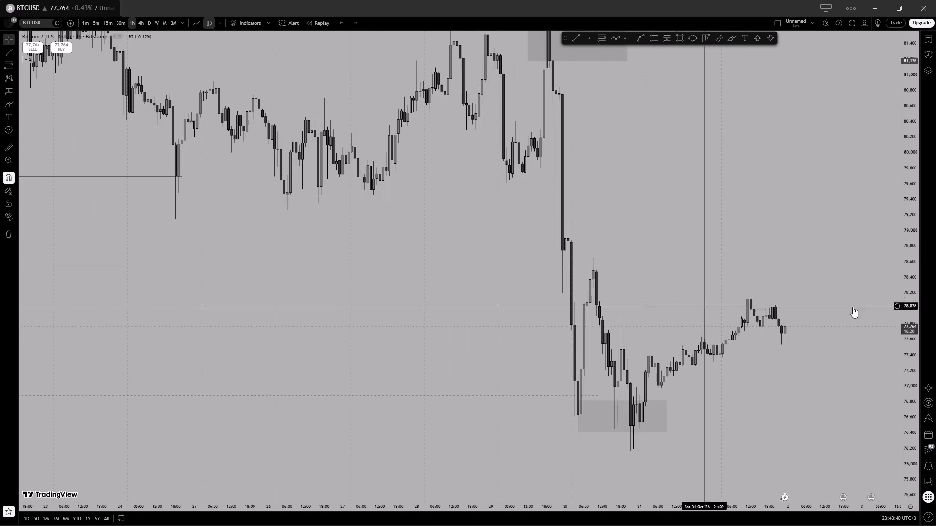
pyautogui.scroll(20, 904, 371)
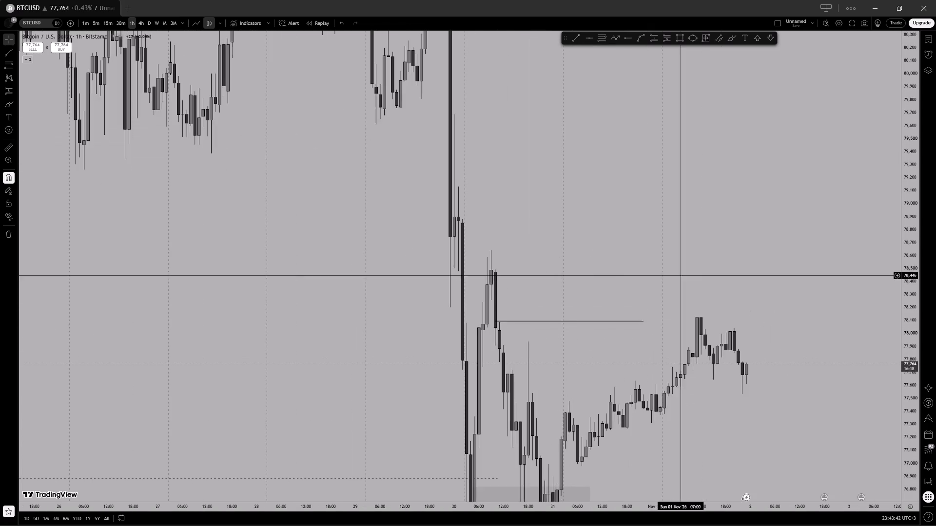
pyautogui.moveTo(651, 329); pyautogui.dragTo(655, 220)
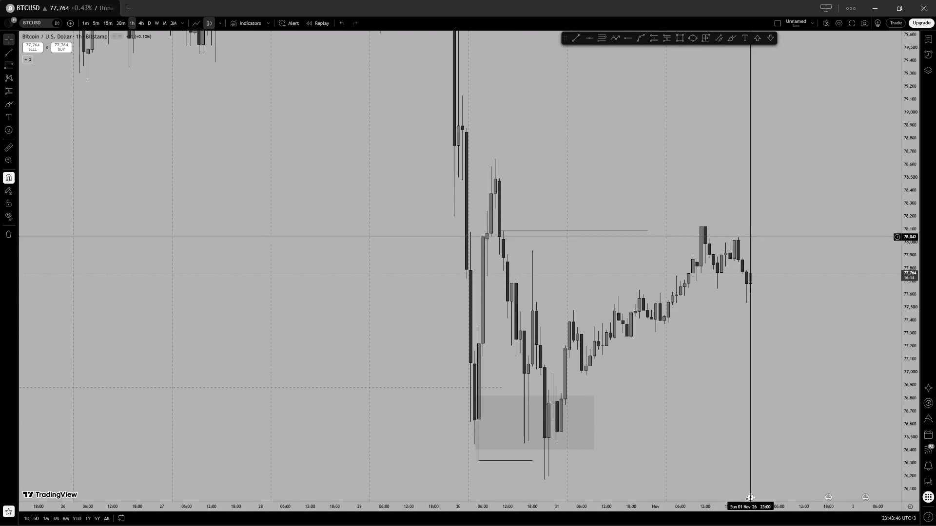
# Examine the latest BTCUSD price swings and the upper marked level on the 30-minute chart.
pyautogui.click(125, 24)
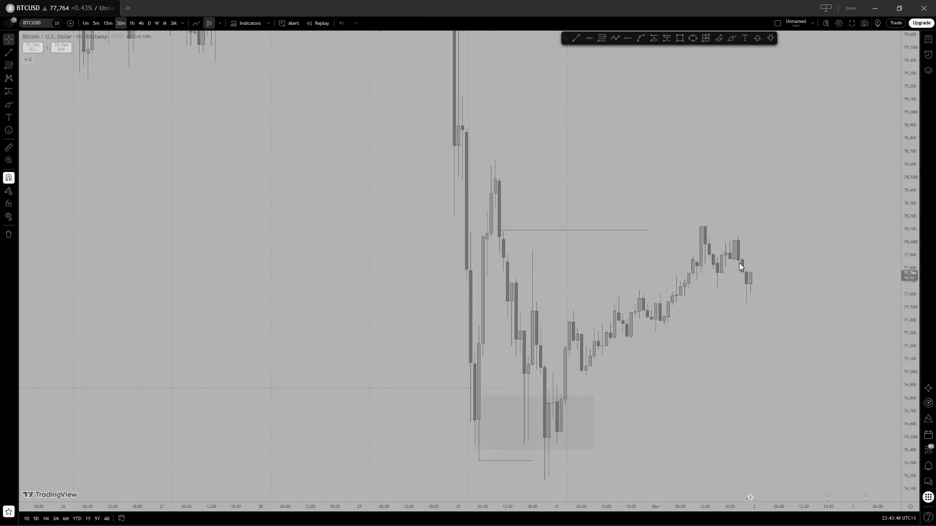
pyautogui.scroll(-5, 702, 248)
pyautogui.scroll(3, 781, 246)
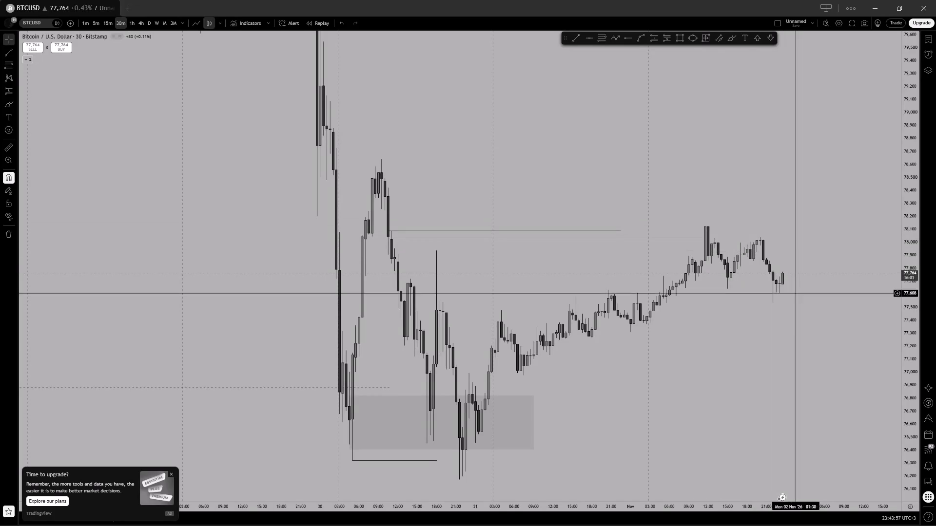
pyautogui.scroll(14, 919, 398)
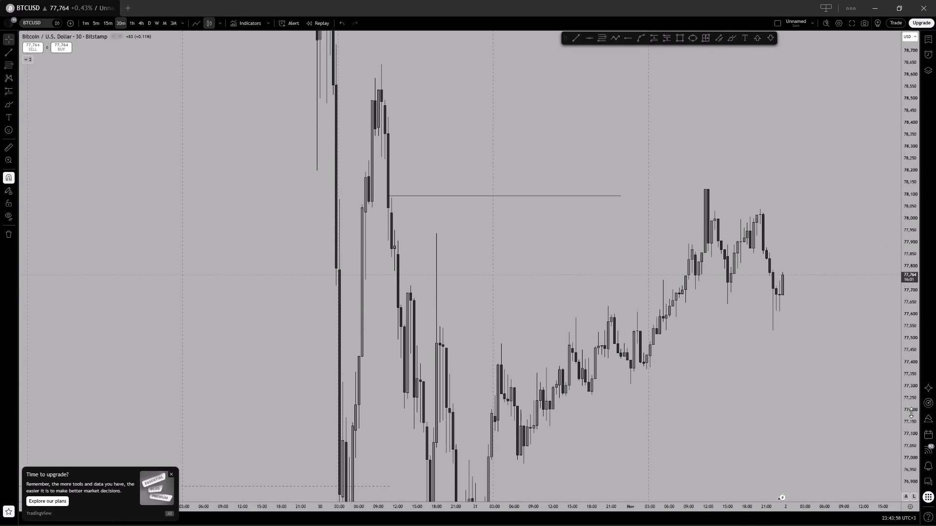
pyautogui.scroll(18, 911, 413)
pyautogui.moveTo(790, 256); pyautogui.dragTo(768, 228)
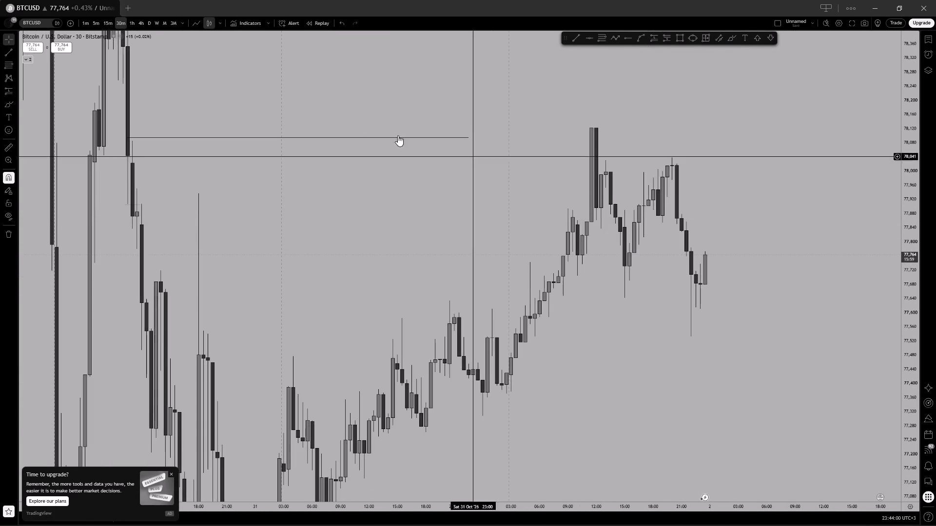
# Examine the latest BTCUSD price swings on the 5-minute chart.
pyautogui.click(100, 20)
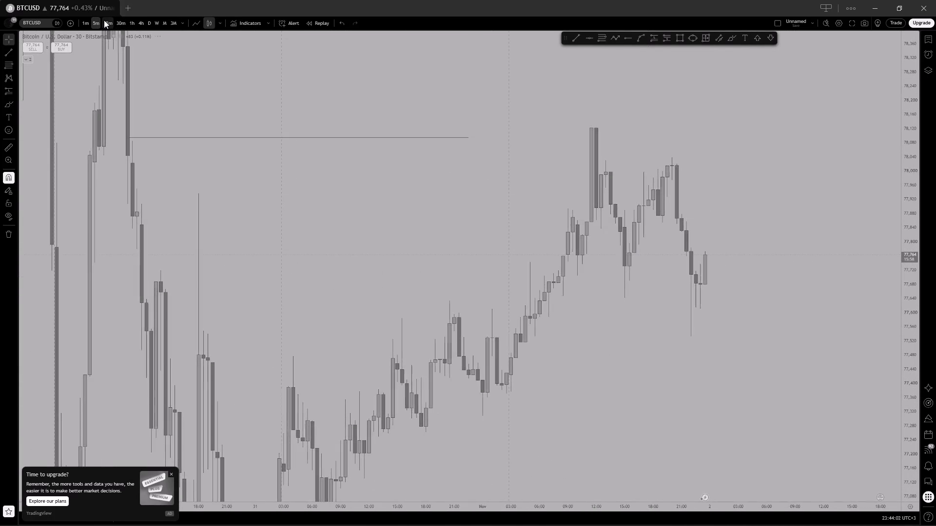
pyautogui.scroll(-16, 556, 207)
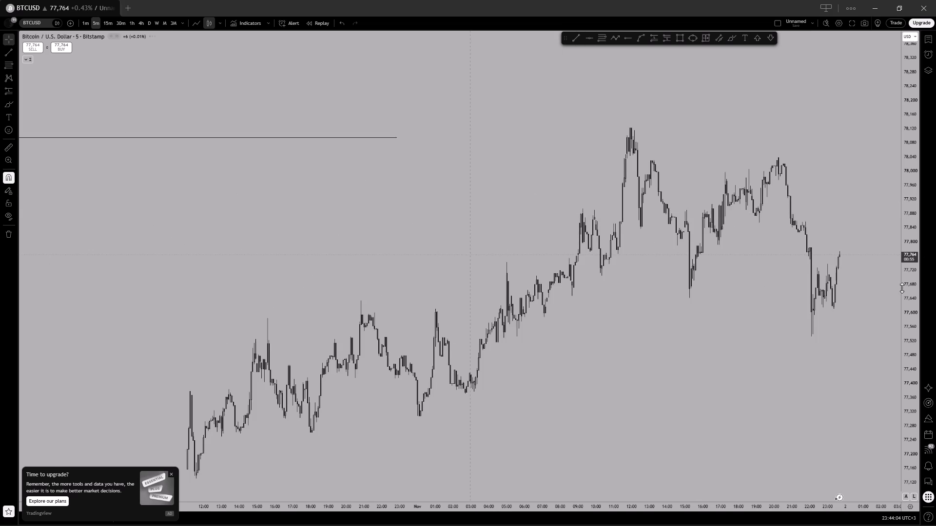
pyautogui.scroll(20, 902, 288)
pyautogui.scroll(3, 610, 118)
pyautogui.moveTo(540, 90); pyautogui.dragTo(646, 199)
pyautogui.scroll(2, 572, 164)
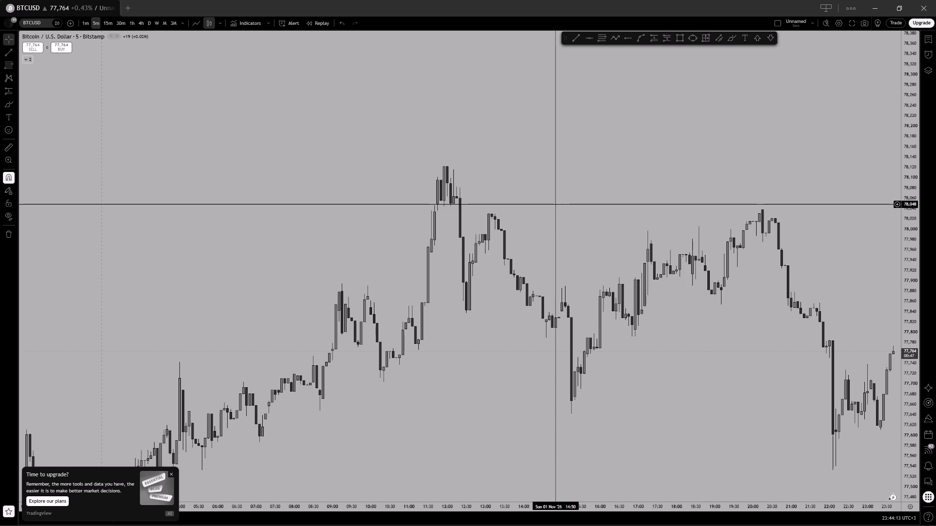
pyautogui.scroll(-3, 476, 144)
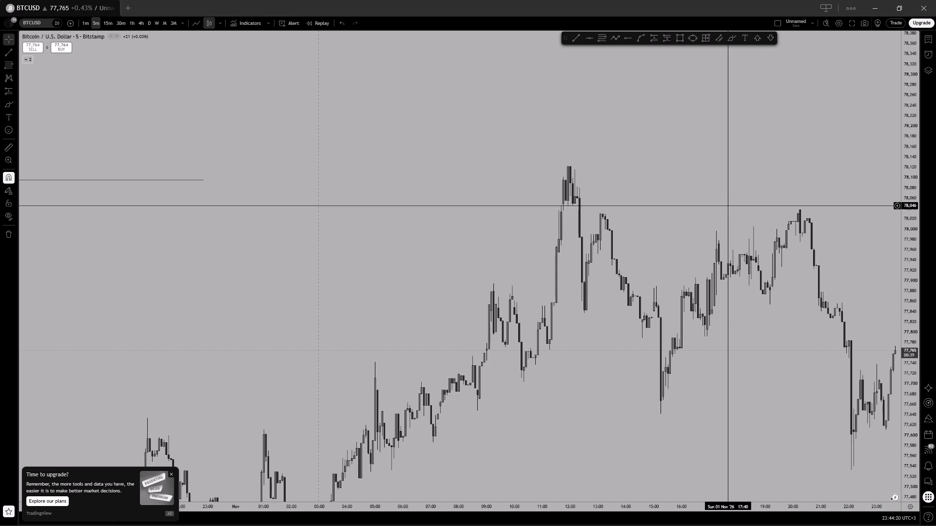
pyautogui.moveTo(820, 243); pyautogui.dragTo(649, 140)
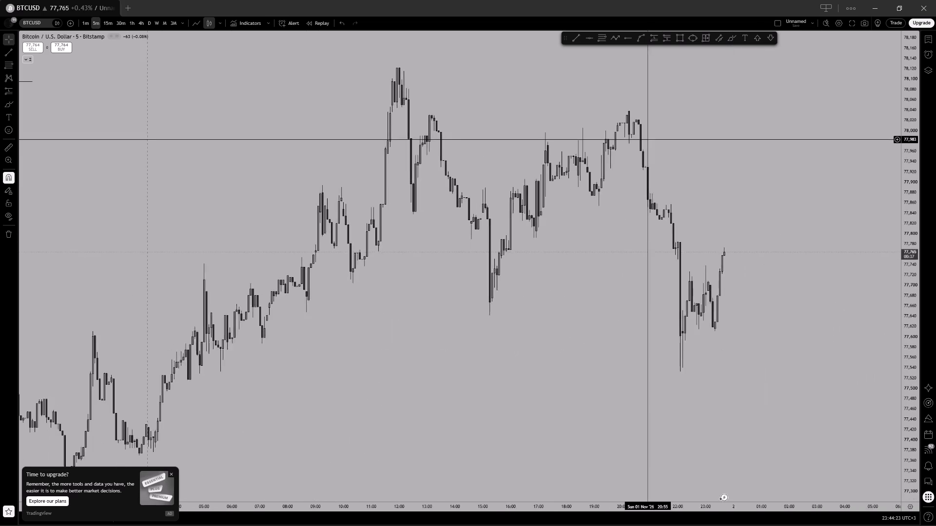
pyautogui.scroll(-4, 674, 140)
pyautogui.scroll(2, 757, 173)
pyautogui.moveTo(740, 163); pyautogui.dragTo(748, 209)
pyautogui.scroll(2, 748, 209)
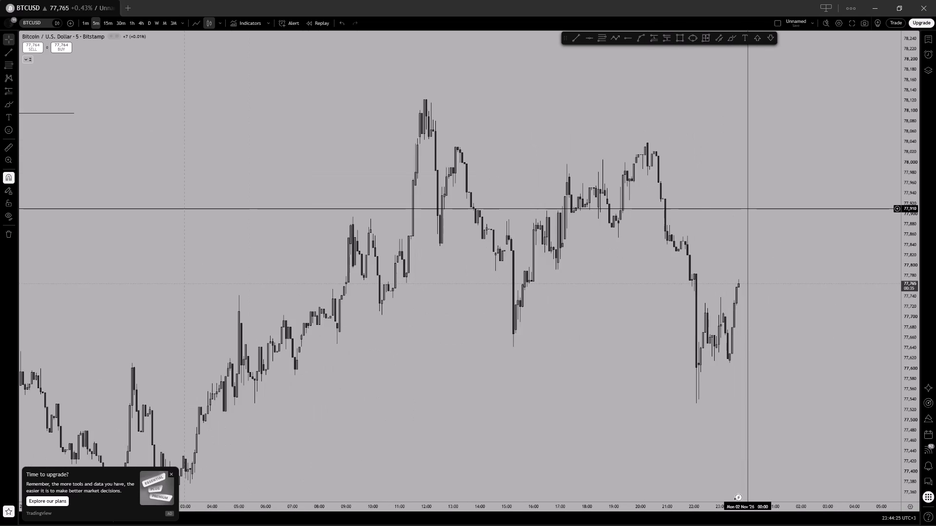
pyautogui.scroll(-2, 742, 209)
pyautogui.scroll(2, 778, 220)
pyautogui.moveTo(763, 275); pyautogui.dragTo(807, 187)
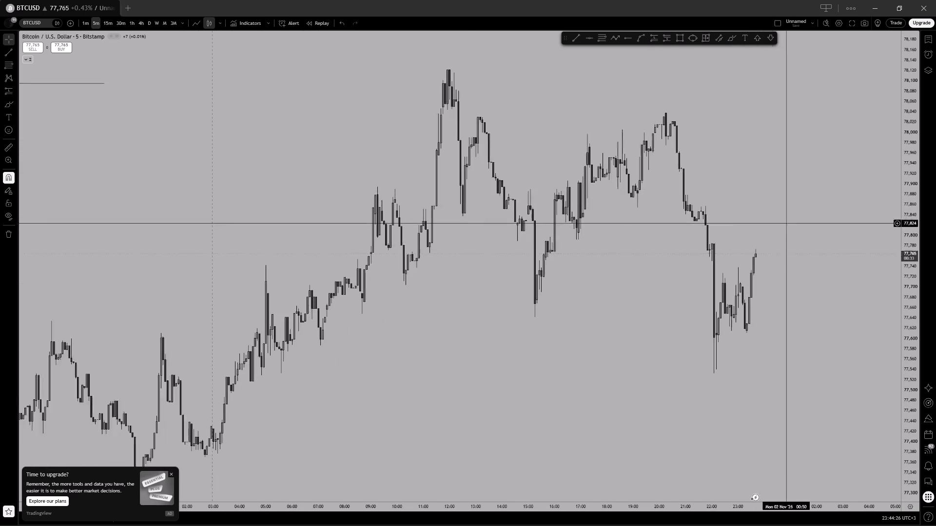
pyautogui.moveTo(807, 187); pyautogui.dragTo(810, 181)
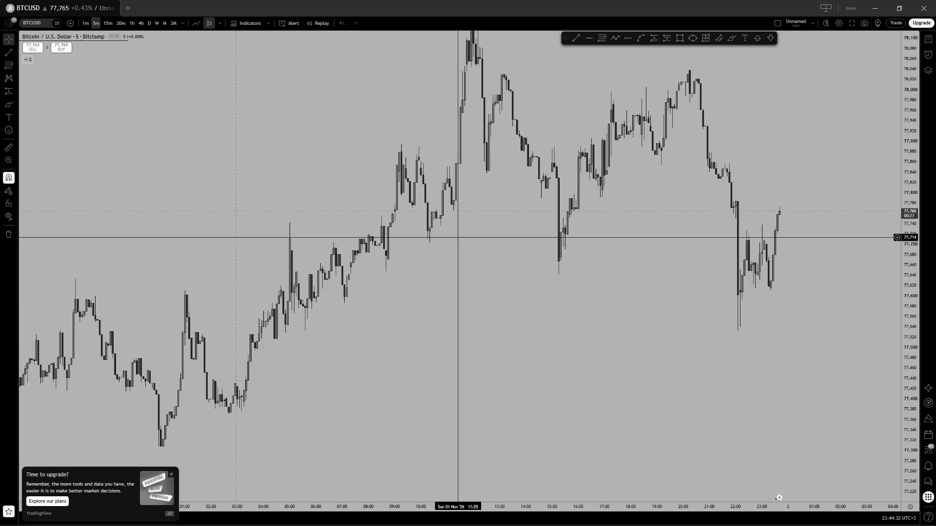
# Examine BTCUSD against the marked zone and levels on the 1-hour and 4-hour charts.
pyautogui.click(133, 20)
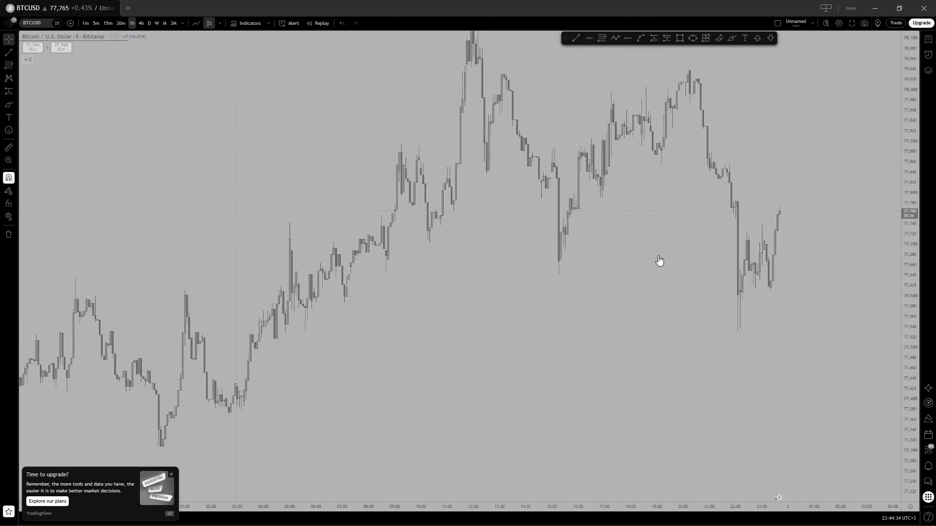
pyautogui.scroll(9, 641, 313)
pyautogui.scroll(-8, 911, 395)
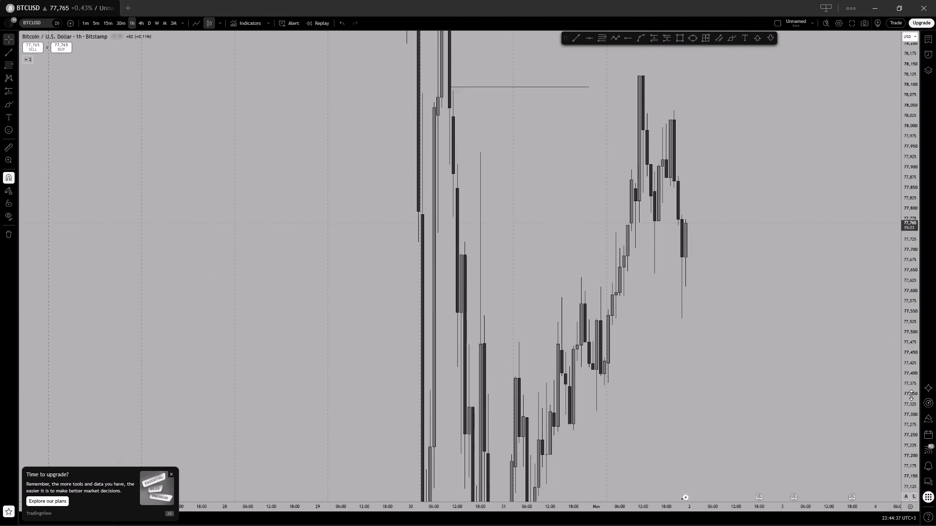
pyautogui.scroll(-11, 911, 395)
pyautogui.scroll(-18, 911, 395)
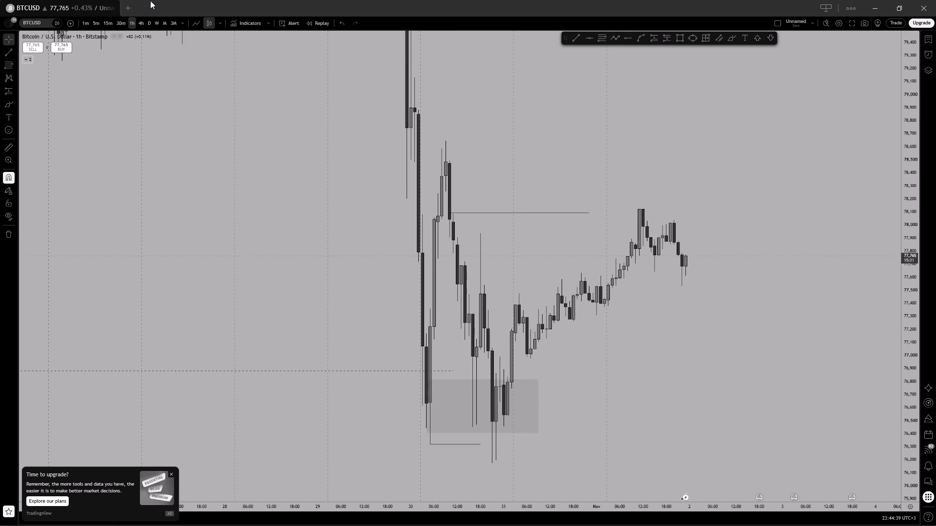
pyautogui.click(145, 26)
pyautogui.scroll(6, 685, 274)
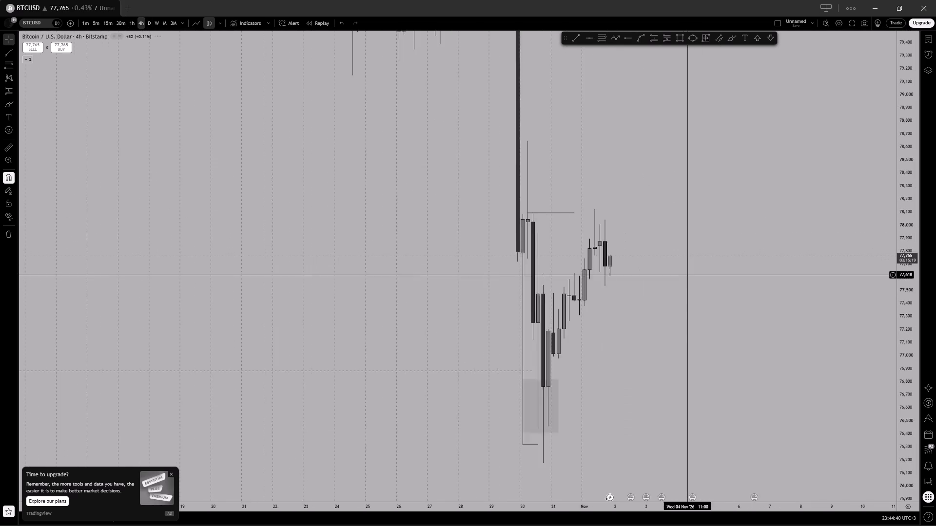
pyautogui.scroll(3, 685, 275)
pyautogui.scroll(-16, 918, 301)
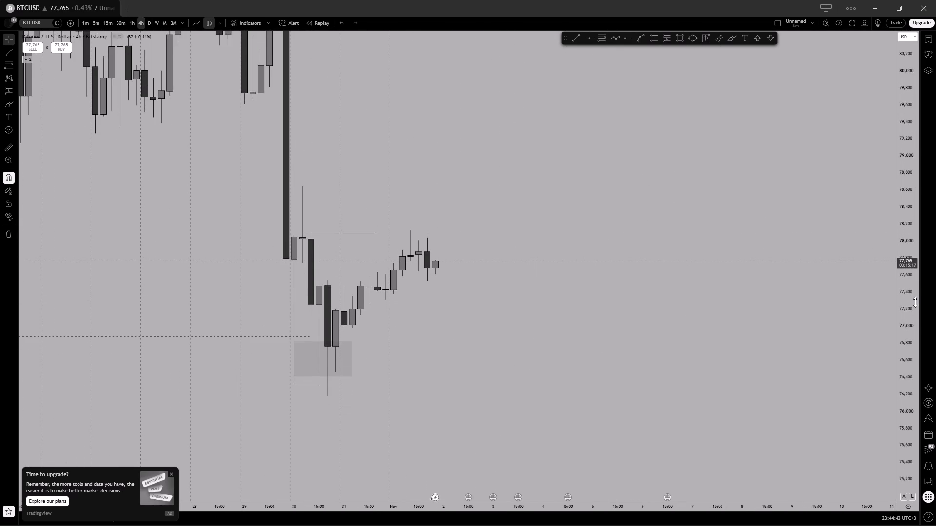
pyautogui.scroll(-16, 915, 302)
# Review the US10Y and US02Y 4-hour charts from the watchlist, checking each one's drawing groups in the object tree.
pyautogui.click(928, 35)
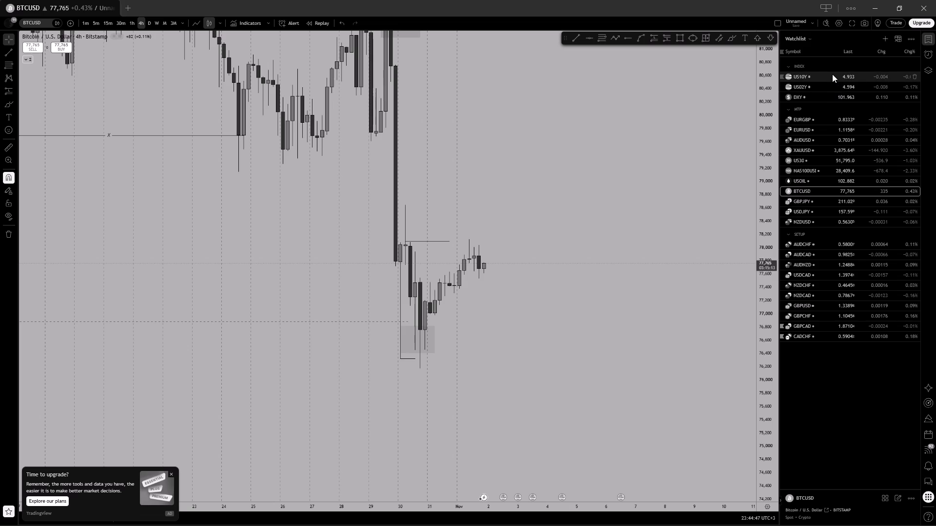
pyautogui.click(832, 74)
pyautogui.scroll(-6, 661, 287)
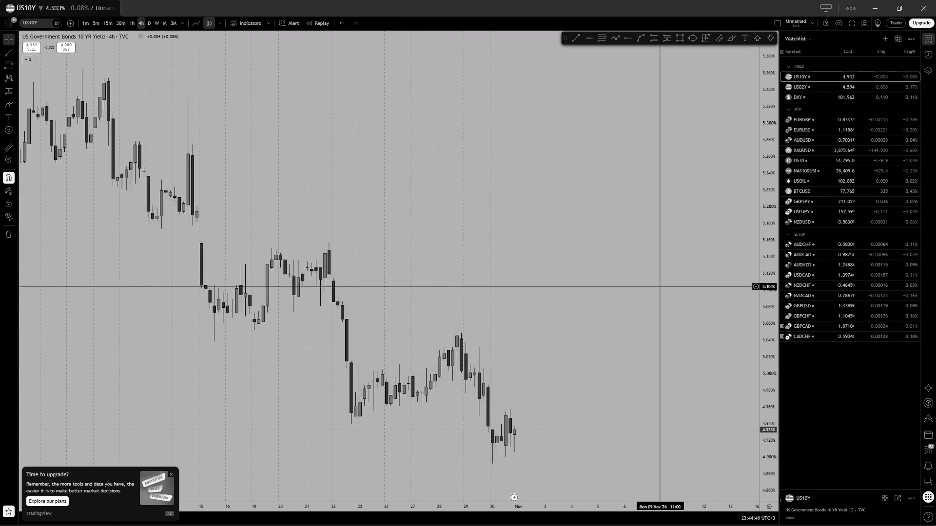
pyautogui.moveTo(639, 367); pyautogui.dragTo(663, 164)
pyautogui.click(863, 88)
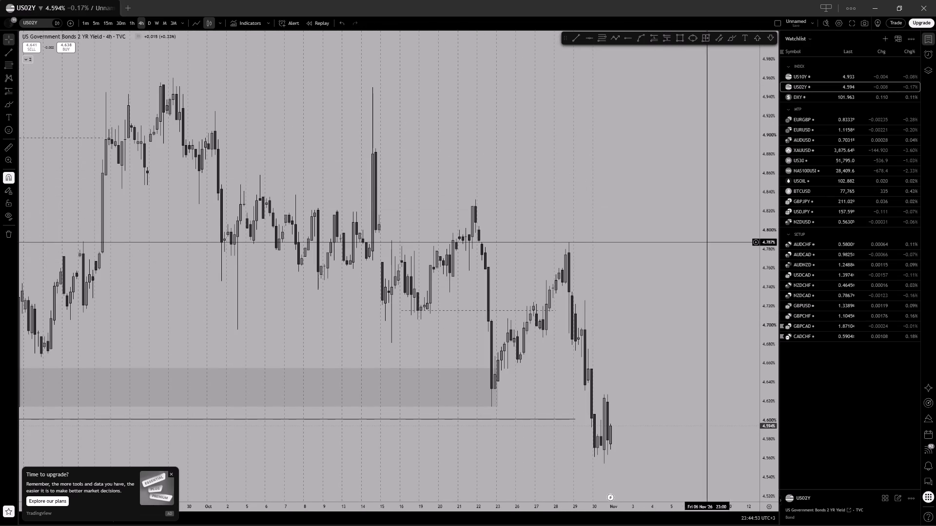
pyautogui.click(931, 68)
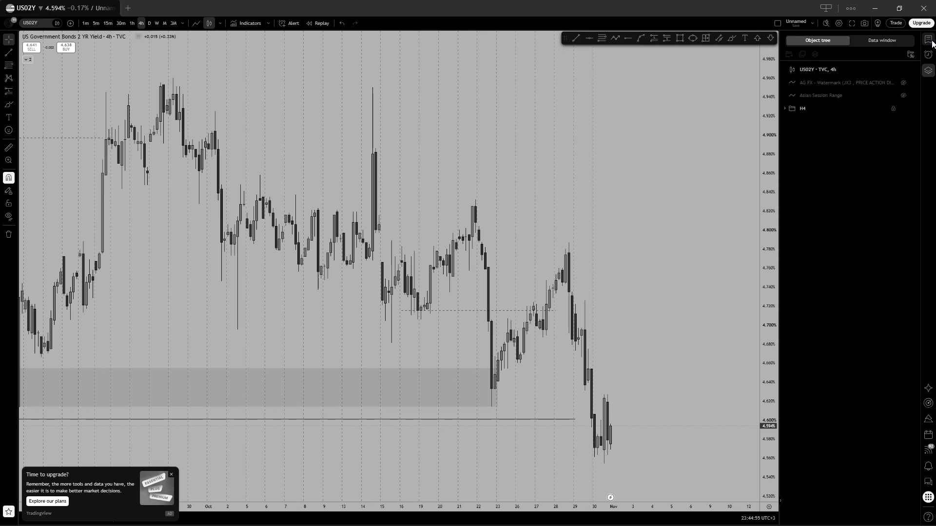
pyautogui.click(932, 40)
pyautogui.click(848, 81)
pyautogui.click(853, 76)
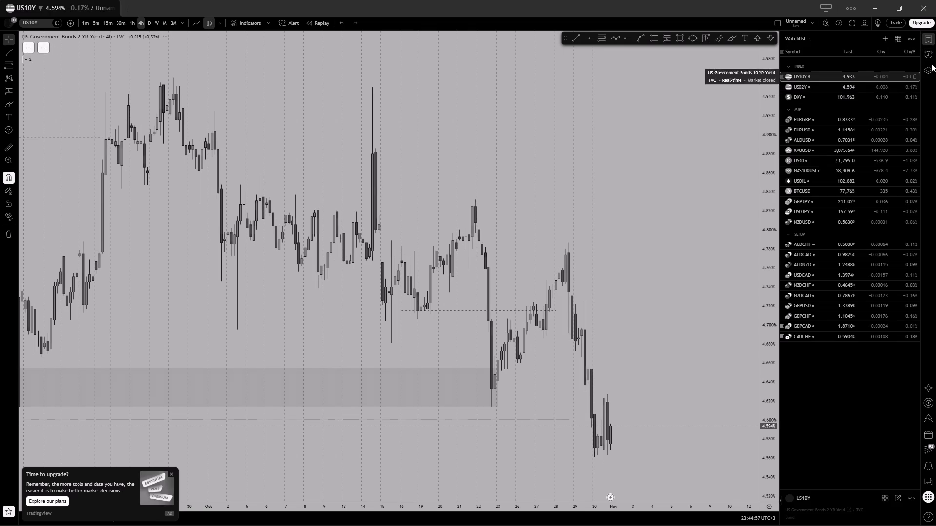
pyautogui.click(930, 67)
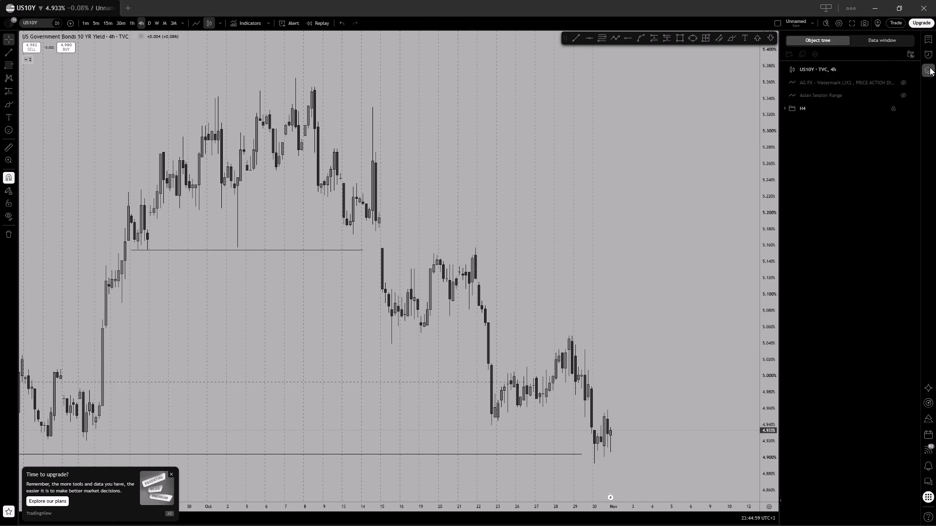
pyautogui.click(930, 36)
# Load DXY from the watchlist on the 4-hour chart and leave the chart at full width without a side panel.
pyautogui.click(823, 96)
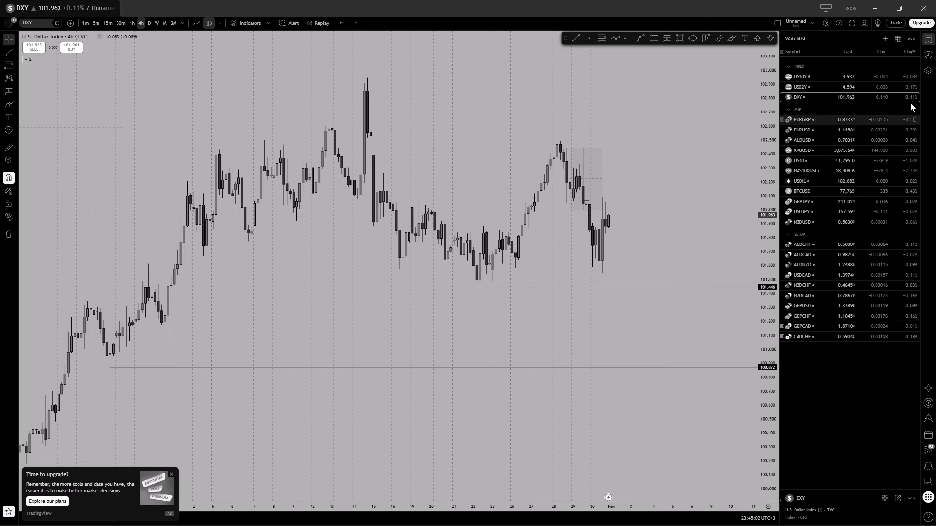
pyautogui.click(927, 71)
pyautogui.click(927, 71)
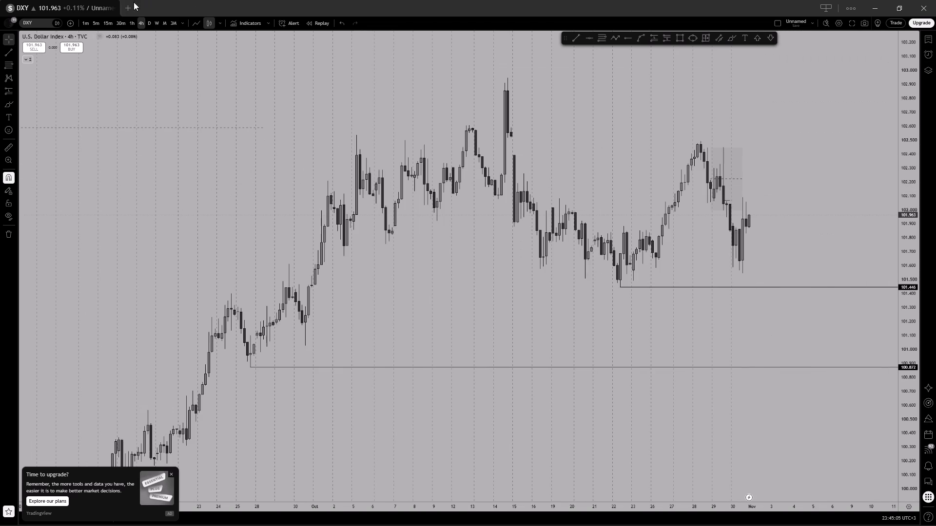
# Open the saved Unnamed chart layout in a second tab and return to the DXY tab.
pyautogui.click(131, 3)
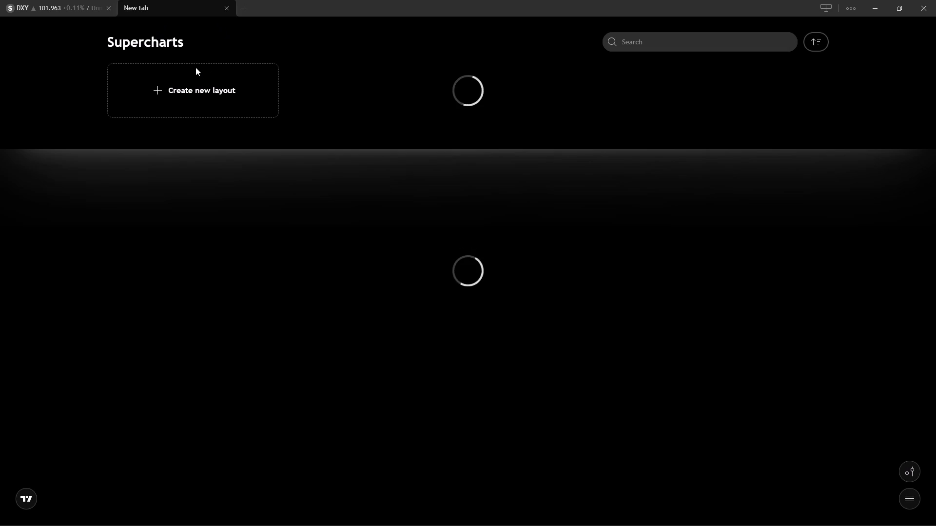
pyautogui.click(316, 105)
pyautogui.click(77, 3)
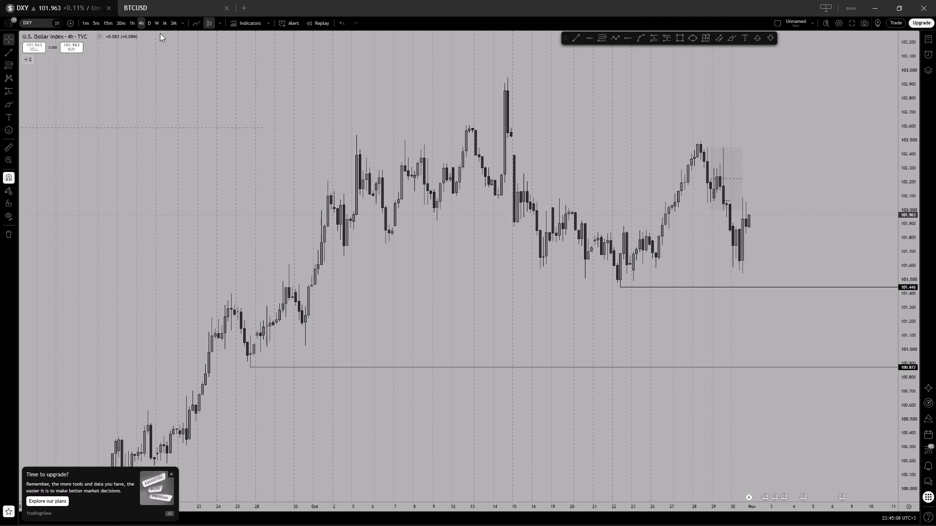
# Examine the recent DXY price swings against the marked zone and levels on the 4-hour chart.
pyautogui.moveTo(763, 196); pyautogui.dragTo(686, 191)
pyautogui.scroll(2, 720, 177)
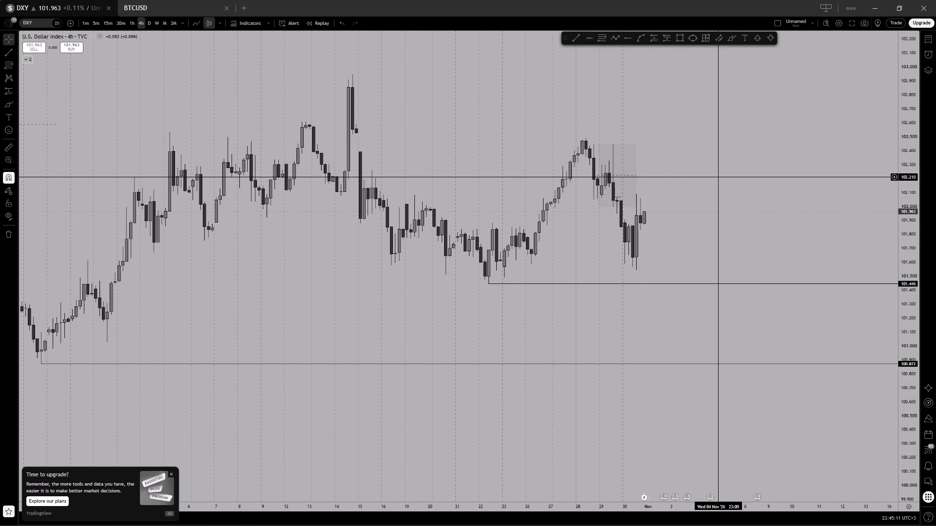
pyautogui.moveTo(492, 127); pyautogui.dragTo(497, 127)
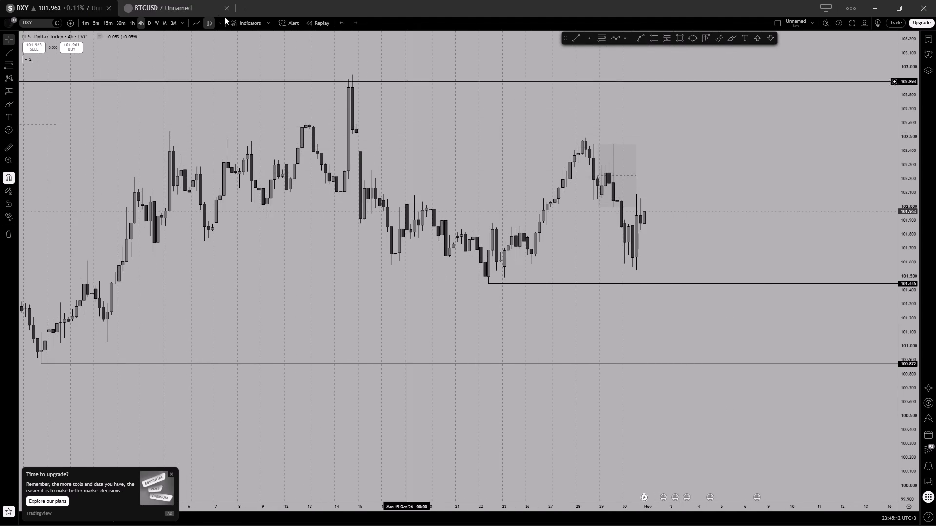
# Load EURGBP in the second tab and examine its 4-hour chart against the marked levels and drawing groups.
pyautogui.click(191, 5)
pyautogui.click(926, 44)
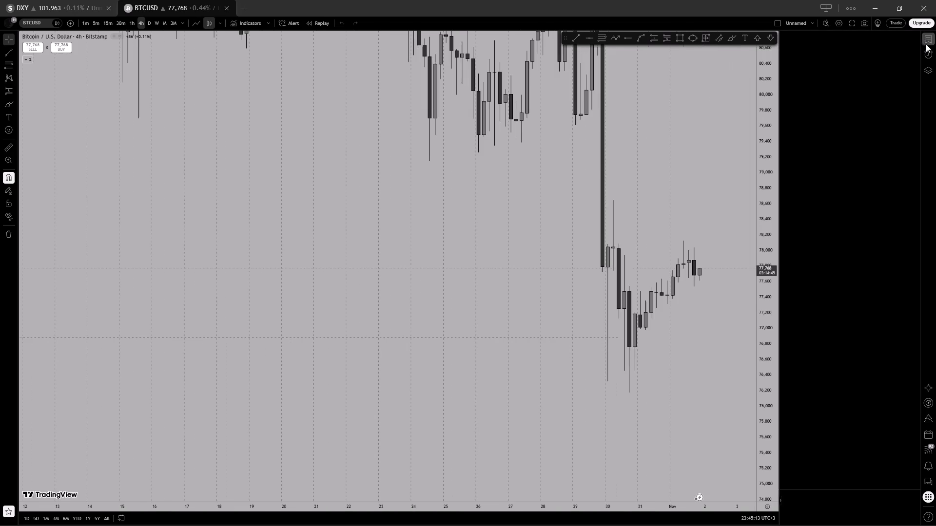
pyautogui.click(818, 118)
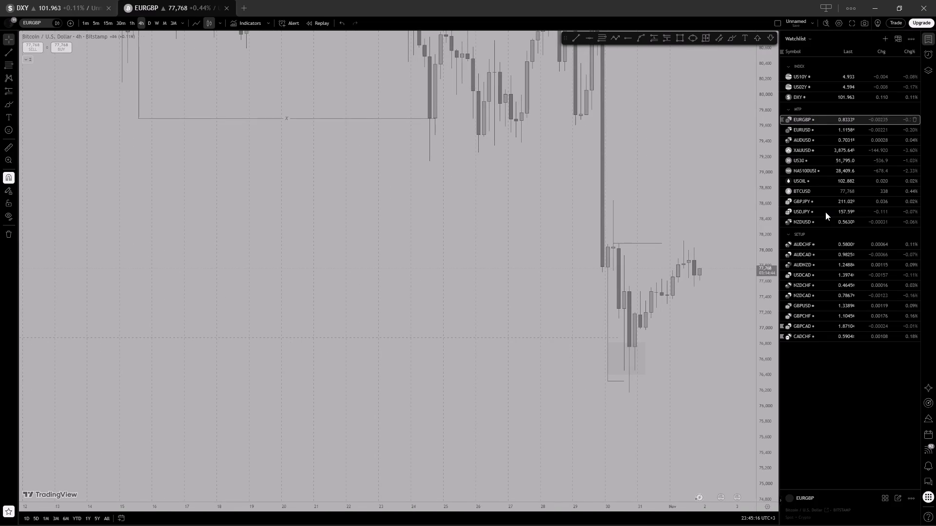
pyautogui.scroll(-7, 573, 279)
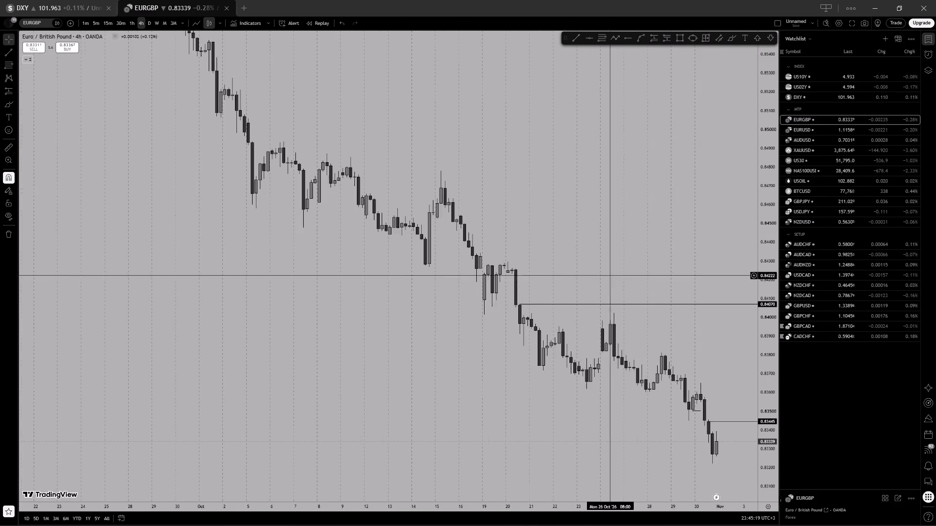
pyautogui.scroll(-1, 611, 275)
pyautogui.moveTo(682, 268); pyautogui.dragTo(485, 226)
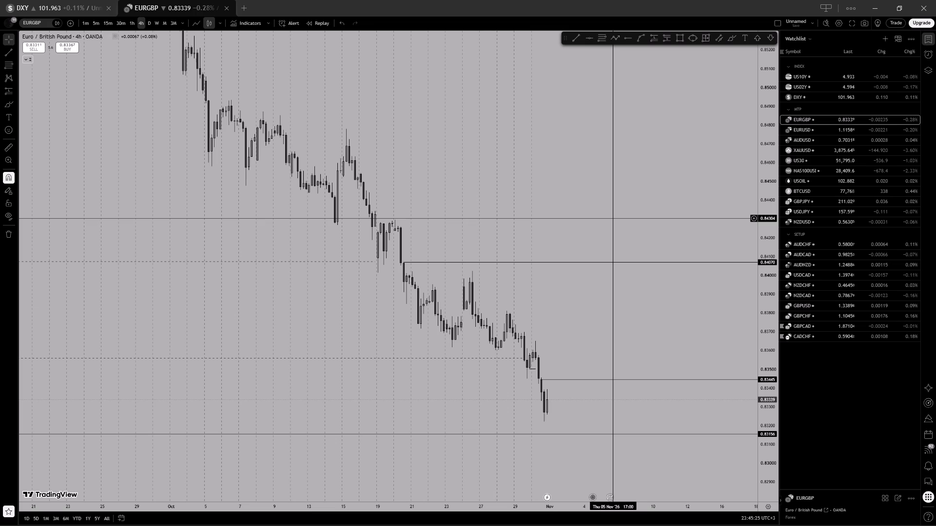
pyautogui.click(492, 165)
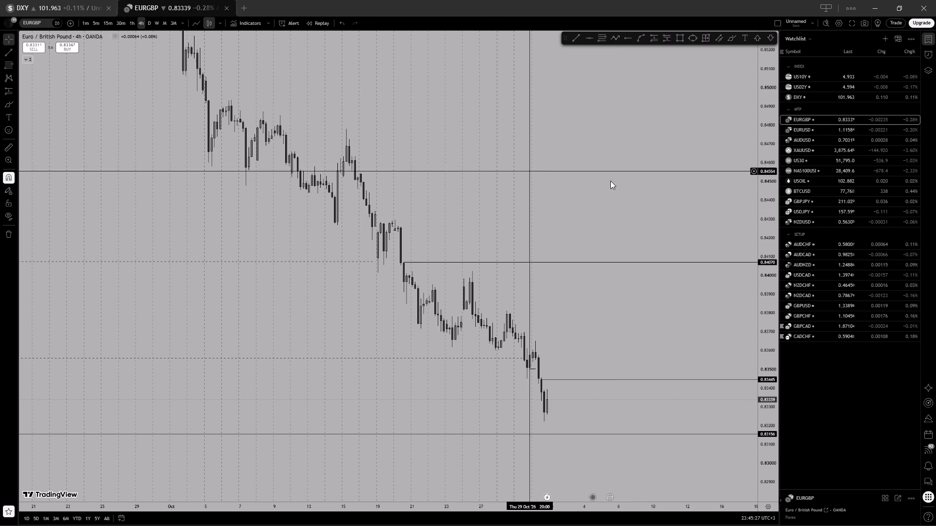
pyautogui.click(932, 66)
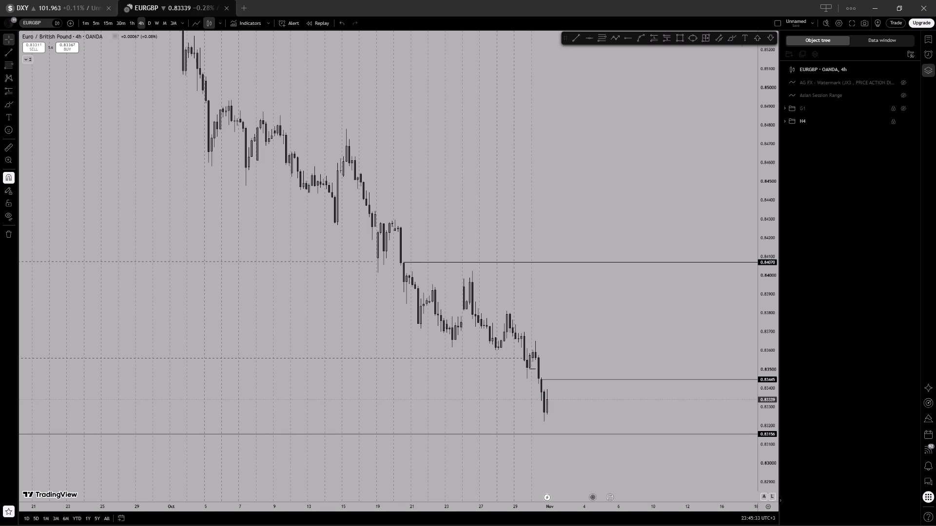
pyautogui.click(935, 46)
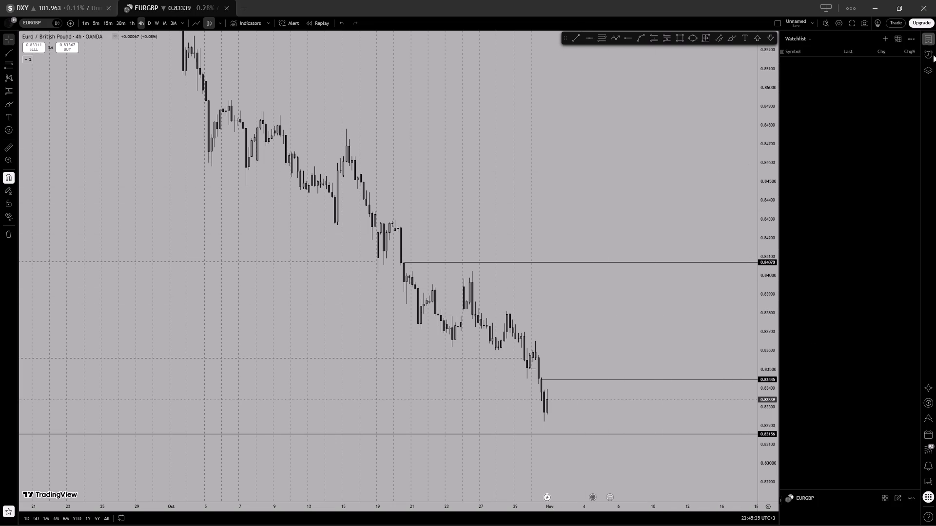
# Review the 4-hour charts of EURUSD, AUDUSD, XAUUSD, US30, NAS100USD, USOIL and BTCUSD from the watchlist, comparing US30 with NAS100USD.
pyautogui.click(836, 125)
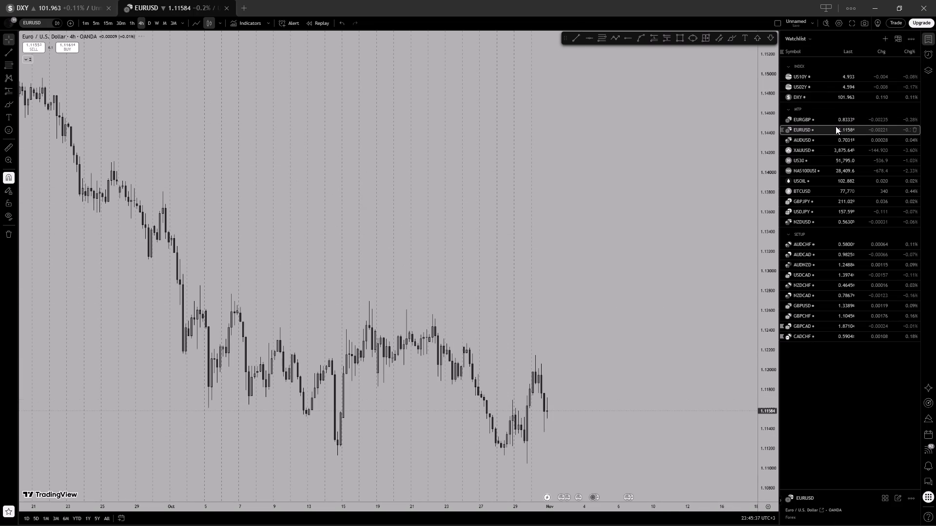
pyautogui.scroll(-1, 630, 258)
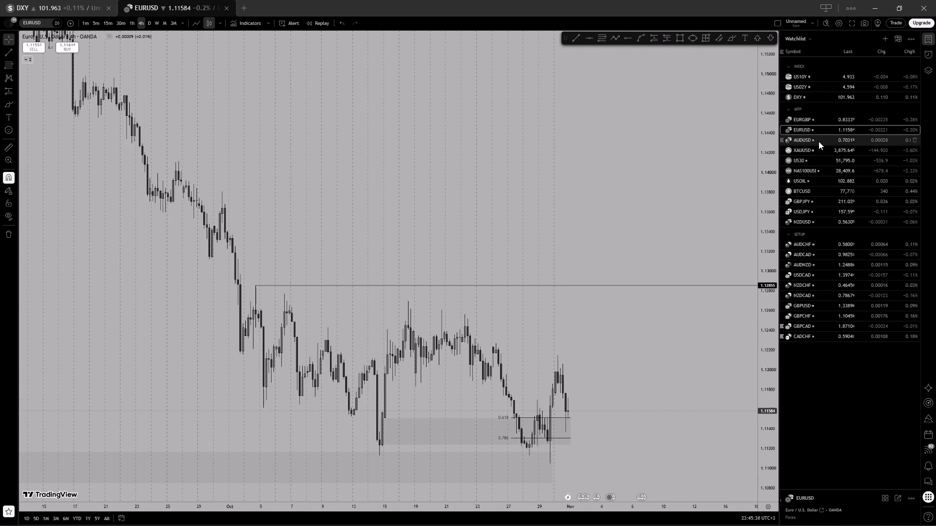
pyautogui.click(819, 141)
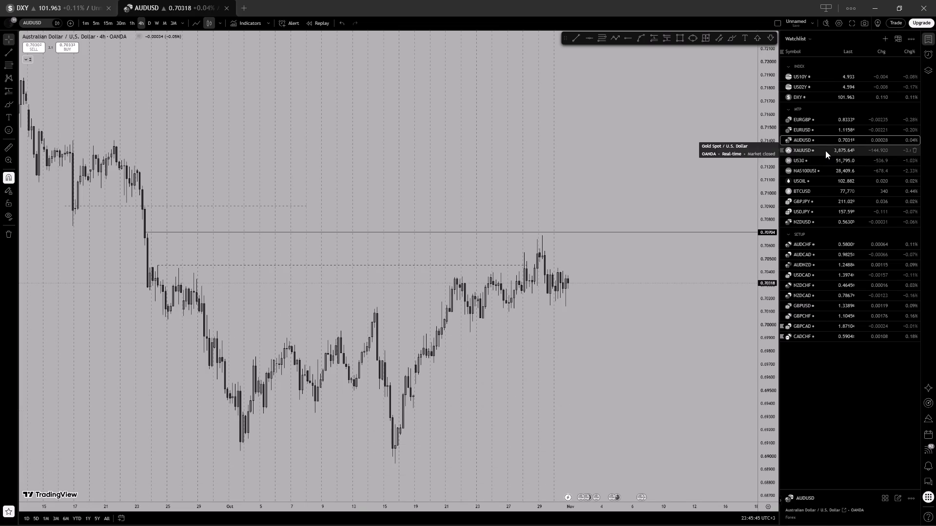
pyautogui.click(825, 150)
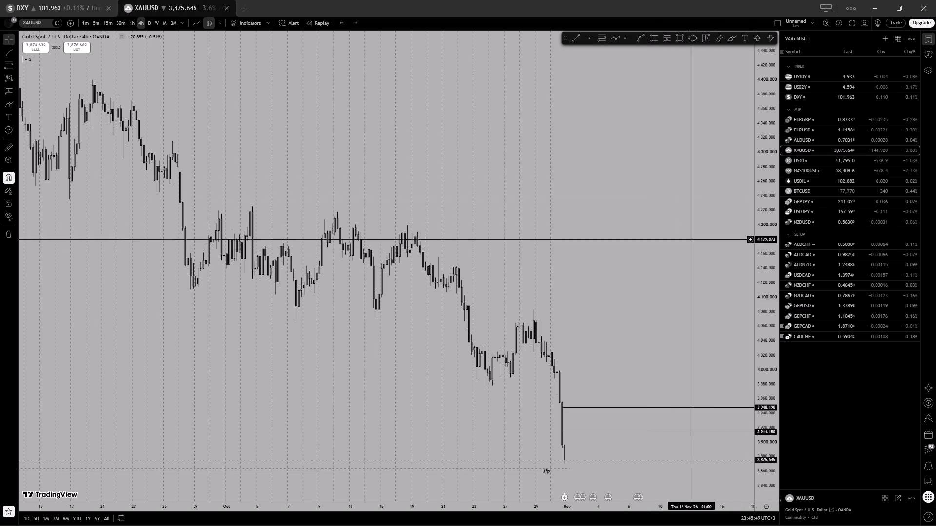
pyautogui.click(817, 163)
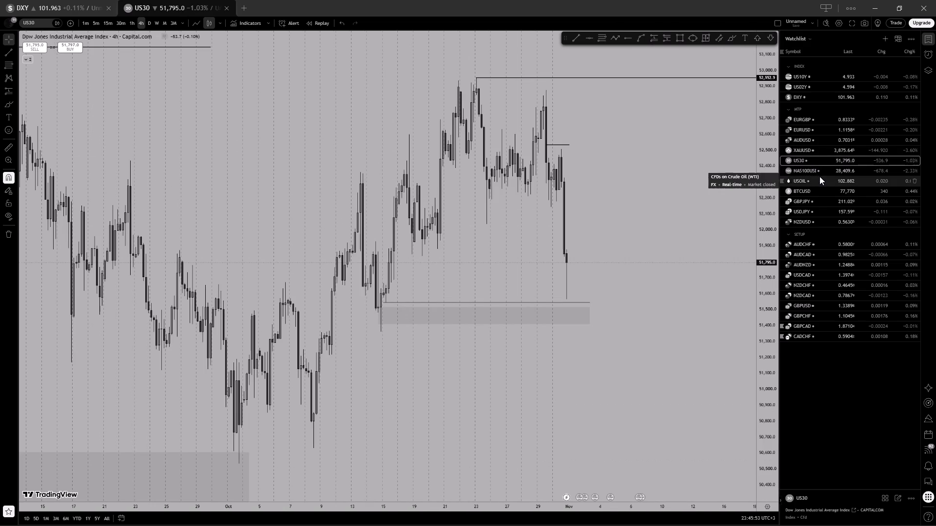
pyautogui.click(820, 169)
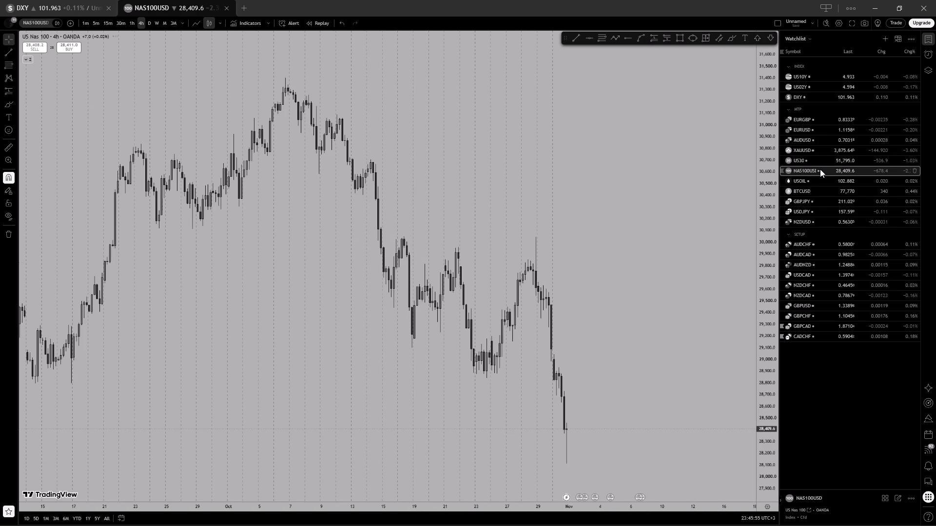
pyautogui.click(819, 160)
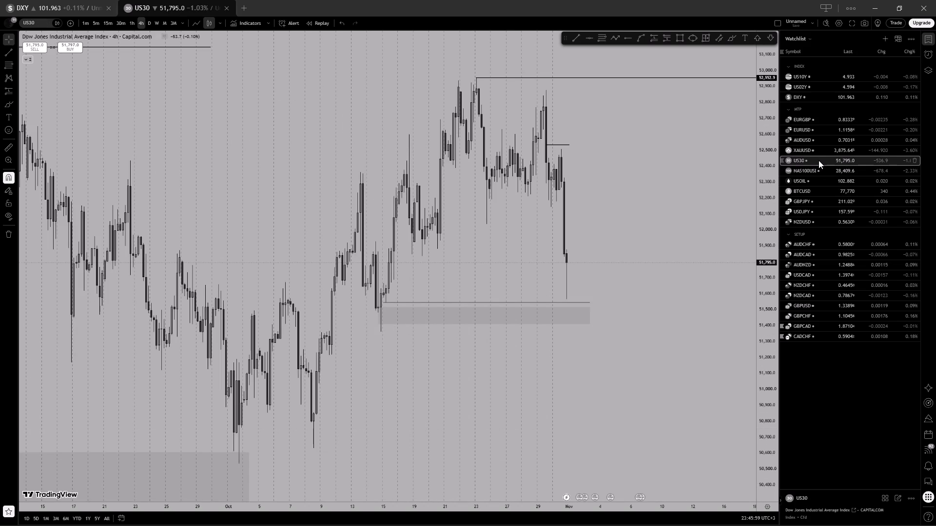
pyautogui.click(818, 174)
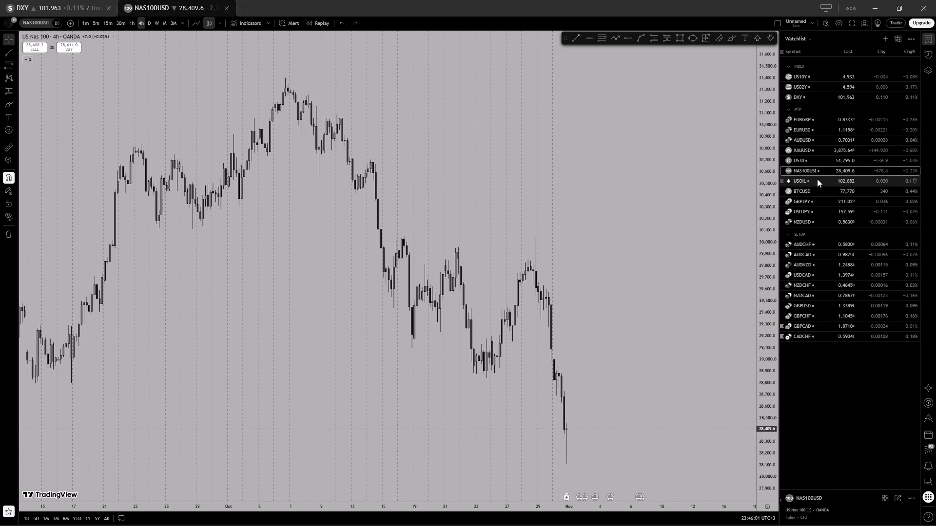
pyautogui.click(817, 179)
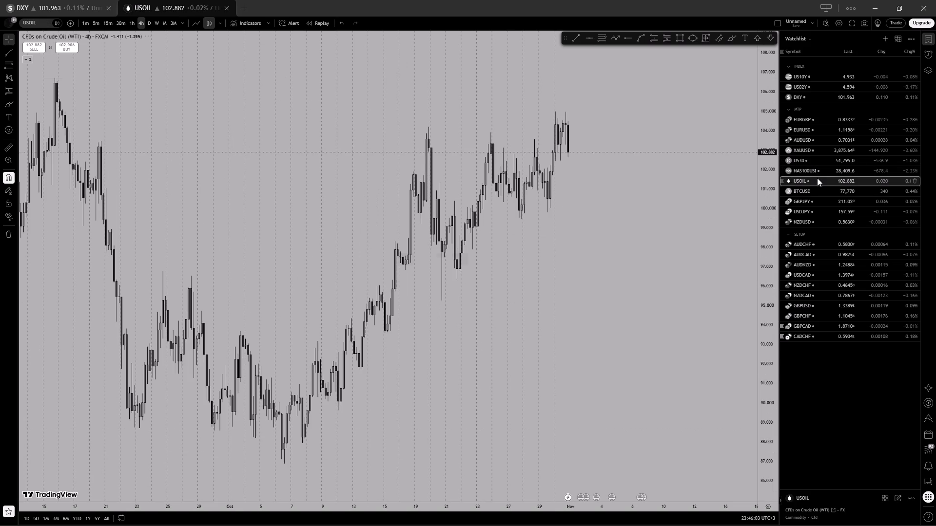
pyautogui.click(819, 190)
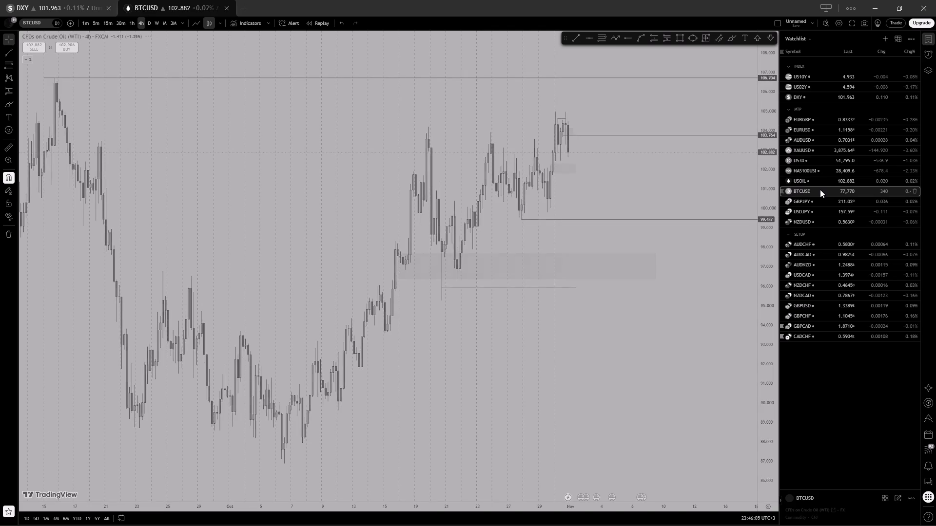
# Load GBPJPY from the watchlist and view its recent price action on the 4-hour chart.
pyautogui.click(809, 199)
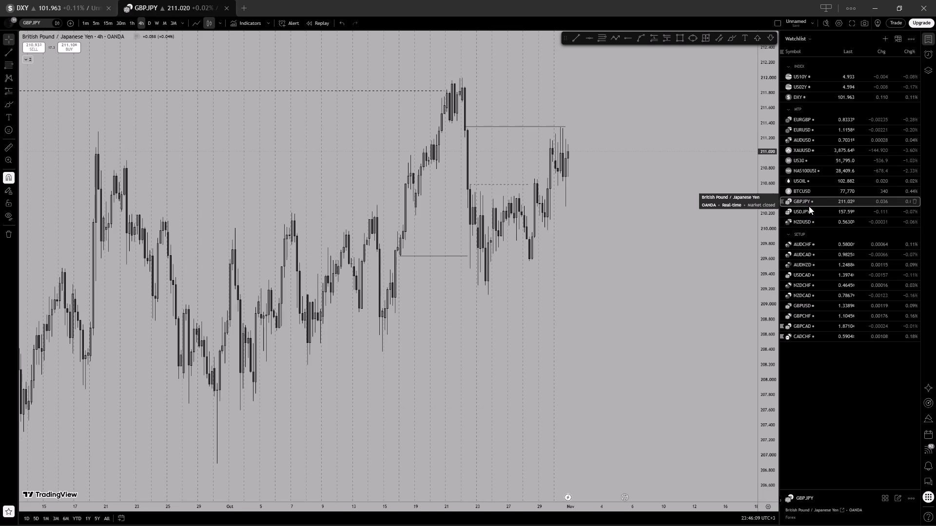
pyautogui.scroll(2, 618, 181)
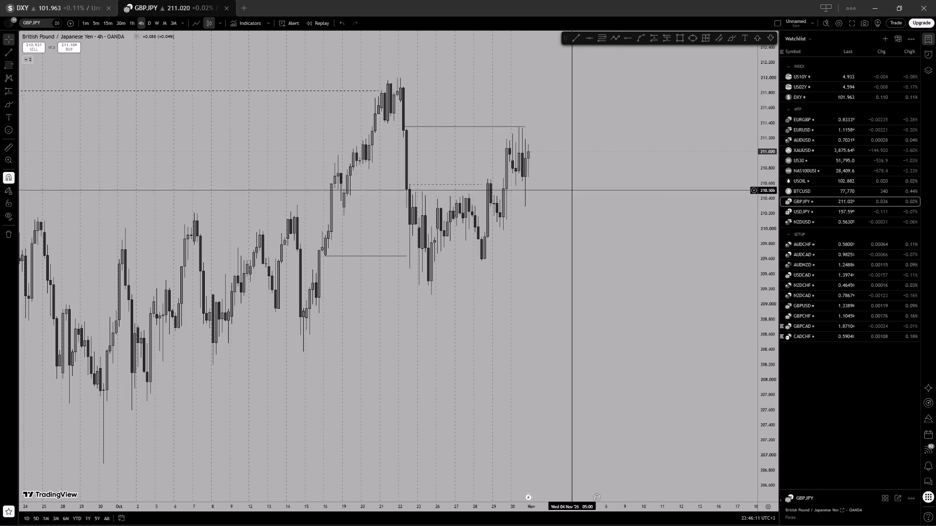
pyautogui.scroll(1, 566, 164)
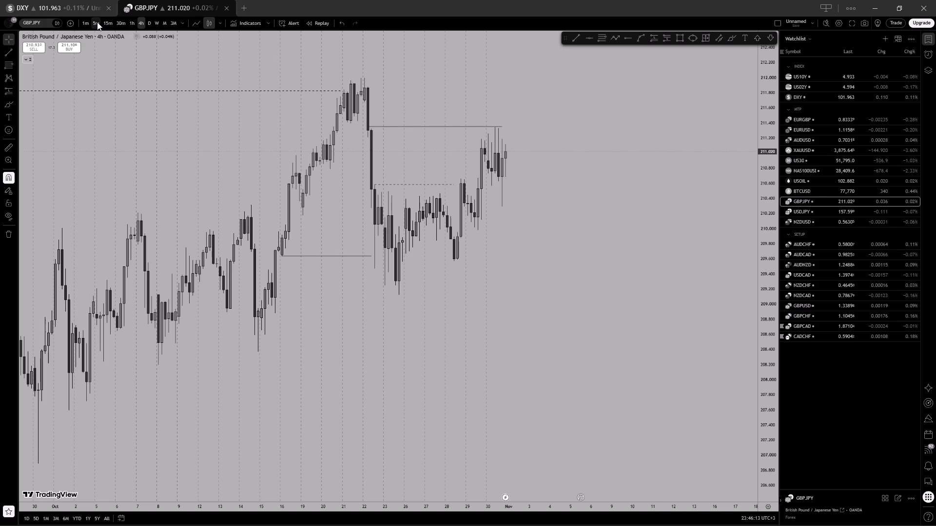
# Examine the latest GBPJPY price swings up to the 30 Oct close on the 5-minute chart.
pyautogui.click(97, 22)
pyautogui.scroll(-5, 471, 183)
pyautogui.scroll(-5, 585, 258)
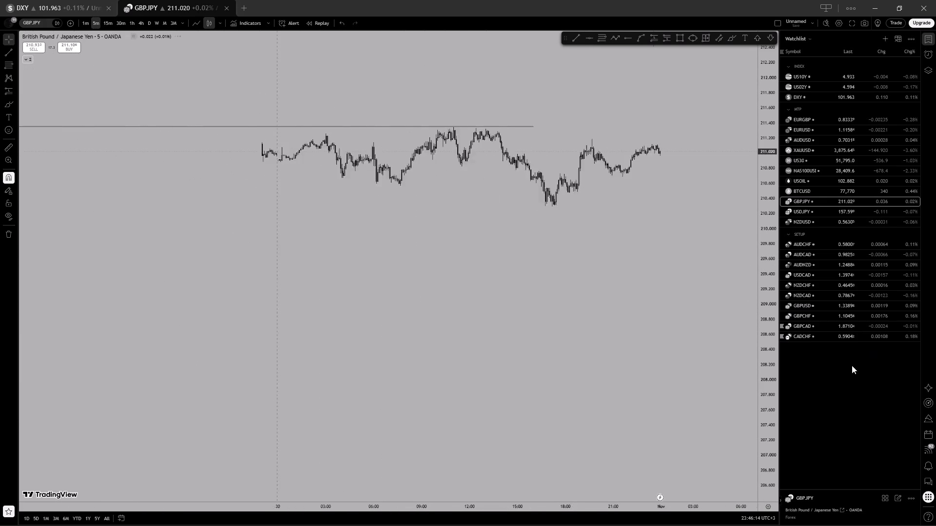
pyautogui.scroll(18, 755, 422)
pyautogui.scroll(6, 759, 427)
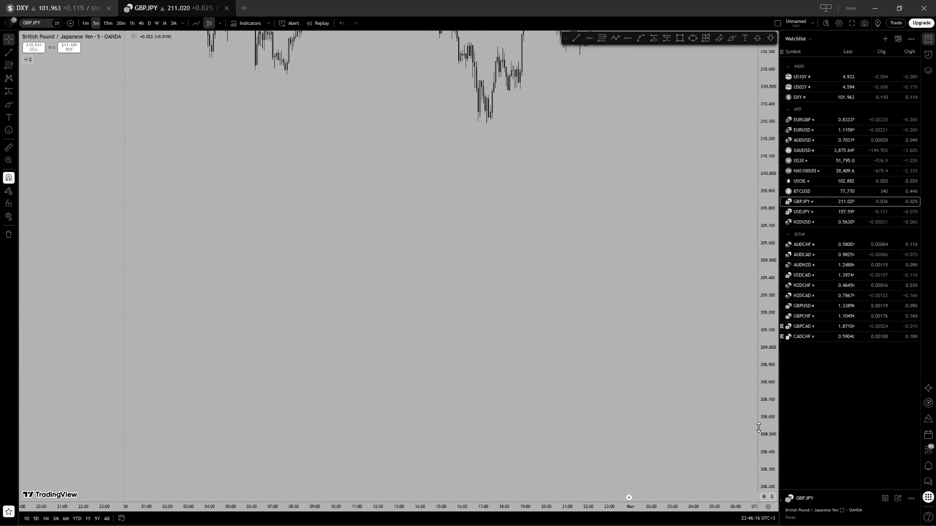
pyautogui.scroll(7, 759, 427)
pyautogui.moveTo(360, 84); pyautogui.dragTo(455, 418)
pyautogui.scroll(-3, 456, 373)
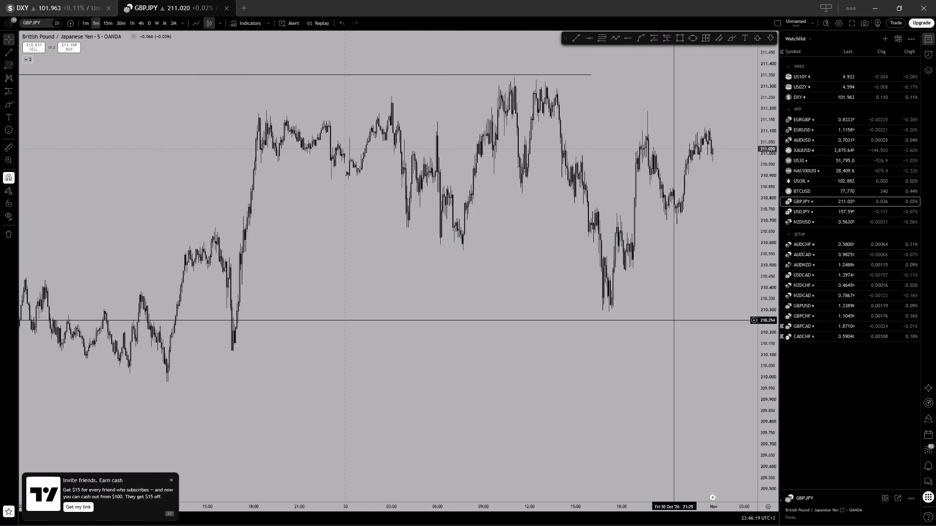
pyautogui.scroll(5, 657, 357)
pyautogui.scroll(12, 774, 481)
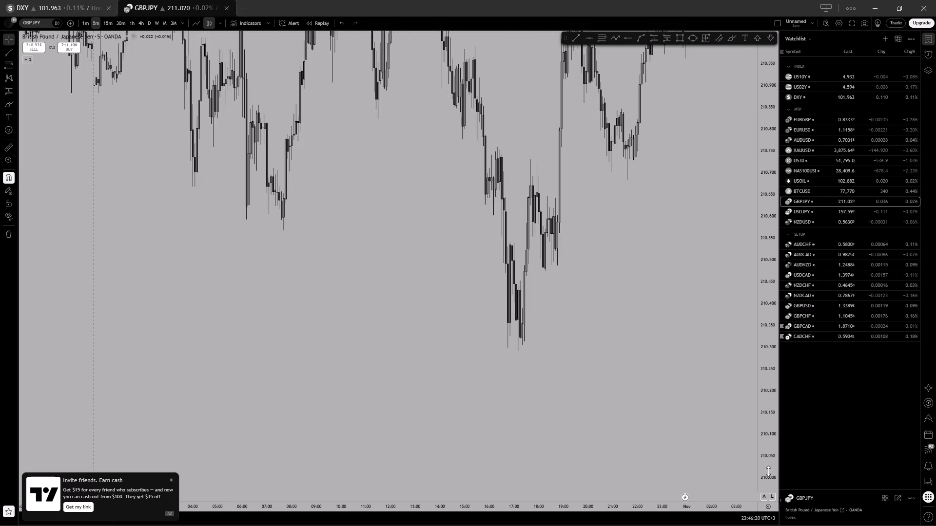
pyautogui.scroll(4, 768, 471)
pyautogui.moveTo(612, 118); pyautogui.dragTo(503, 426)
pyautogui.scroll(3, 511, 353)
pyautogui.moveTo(523, 411); pyautogui.dragTo(572, 302)
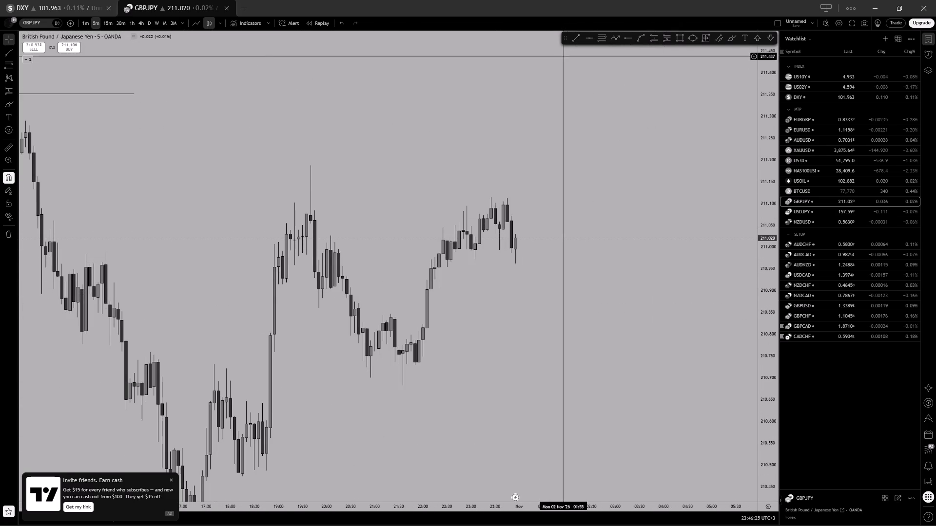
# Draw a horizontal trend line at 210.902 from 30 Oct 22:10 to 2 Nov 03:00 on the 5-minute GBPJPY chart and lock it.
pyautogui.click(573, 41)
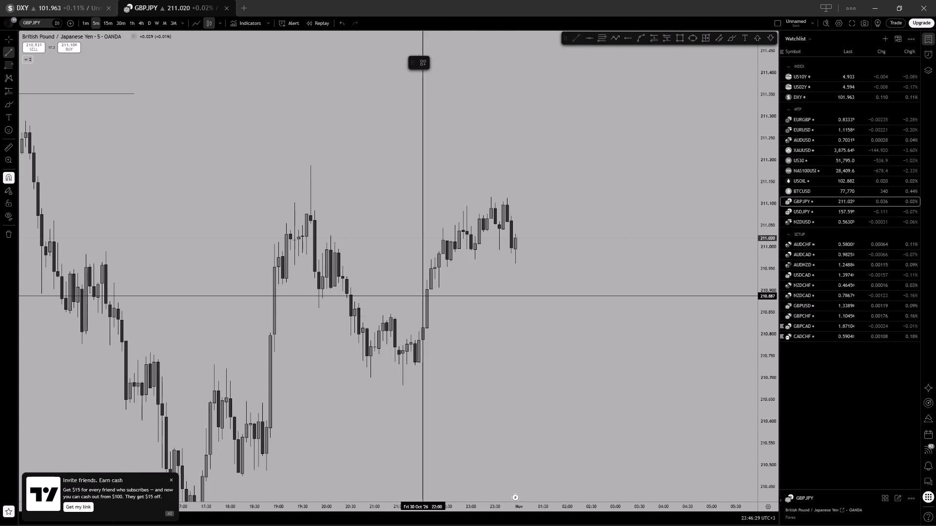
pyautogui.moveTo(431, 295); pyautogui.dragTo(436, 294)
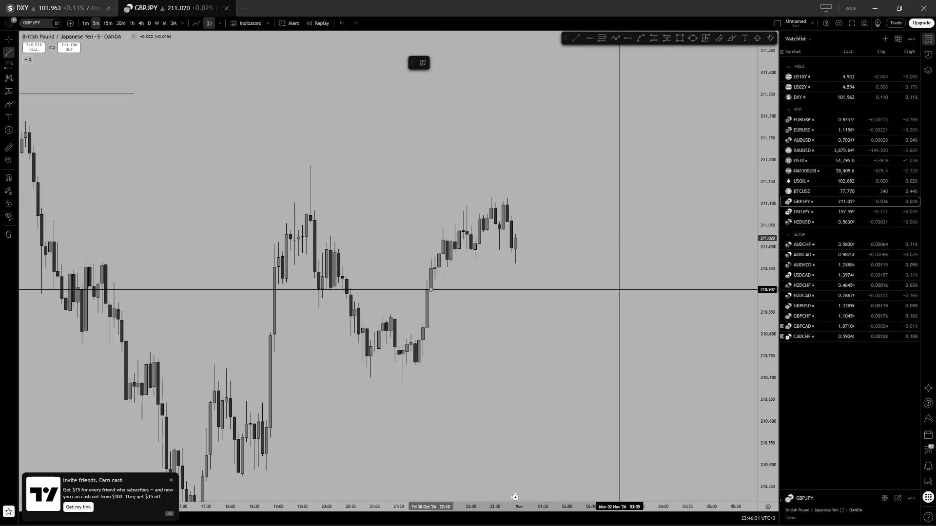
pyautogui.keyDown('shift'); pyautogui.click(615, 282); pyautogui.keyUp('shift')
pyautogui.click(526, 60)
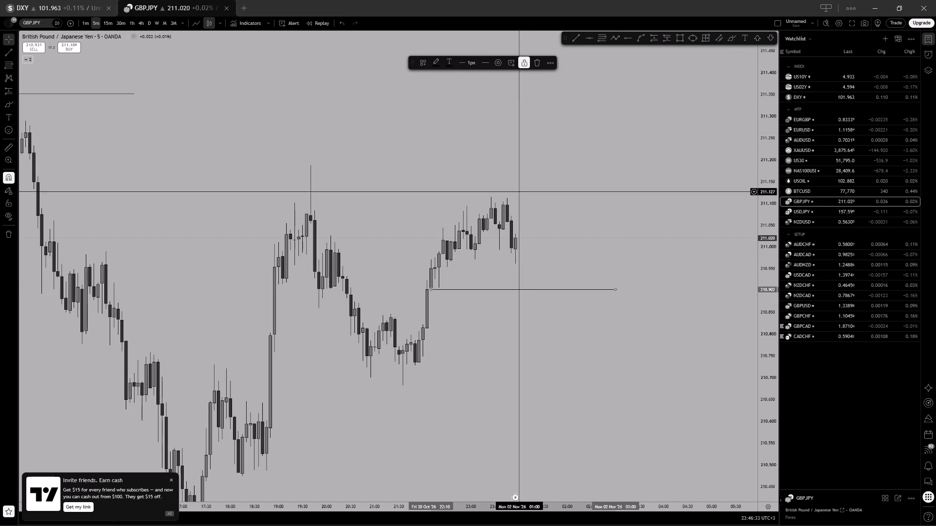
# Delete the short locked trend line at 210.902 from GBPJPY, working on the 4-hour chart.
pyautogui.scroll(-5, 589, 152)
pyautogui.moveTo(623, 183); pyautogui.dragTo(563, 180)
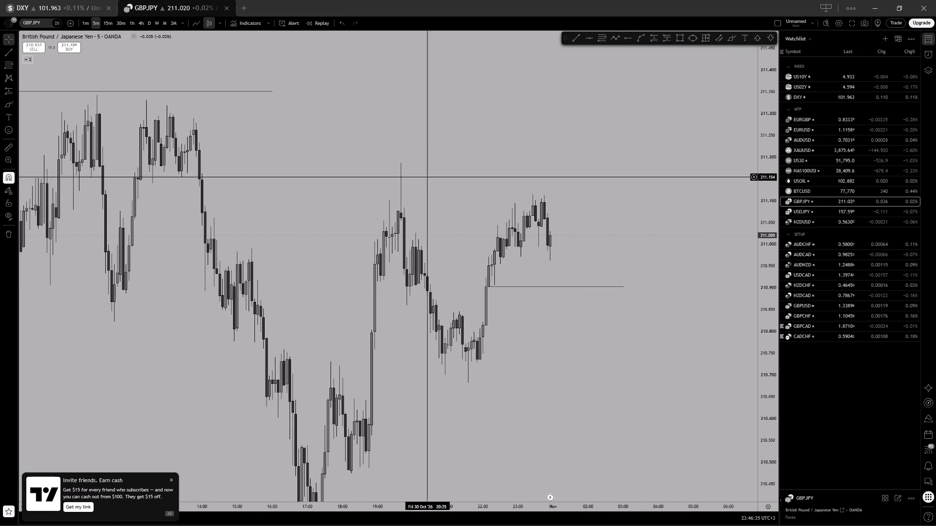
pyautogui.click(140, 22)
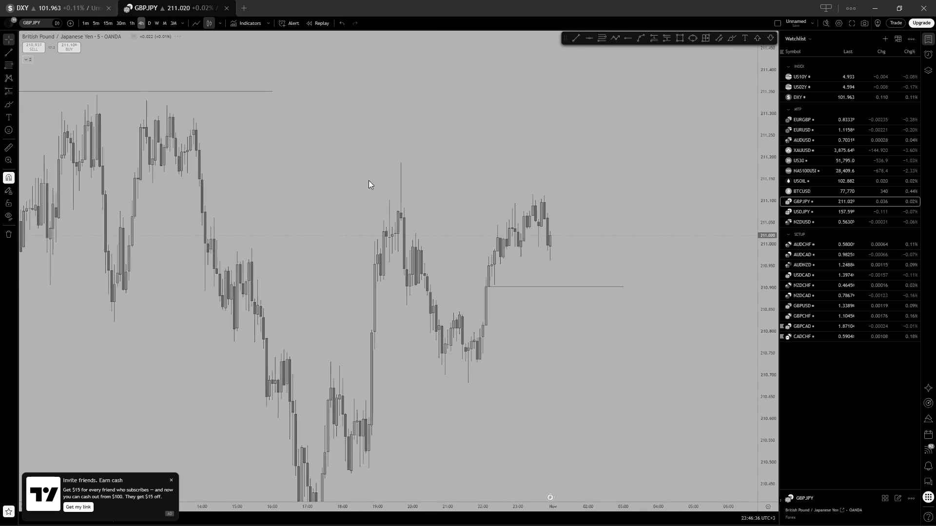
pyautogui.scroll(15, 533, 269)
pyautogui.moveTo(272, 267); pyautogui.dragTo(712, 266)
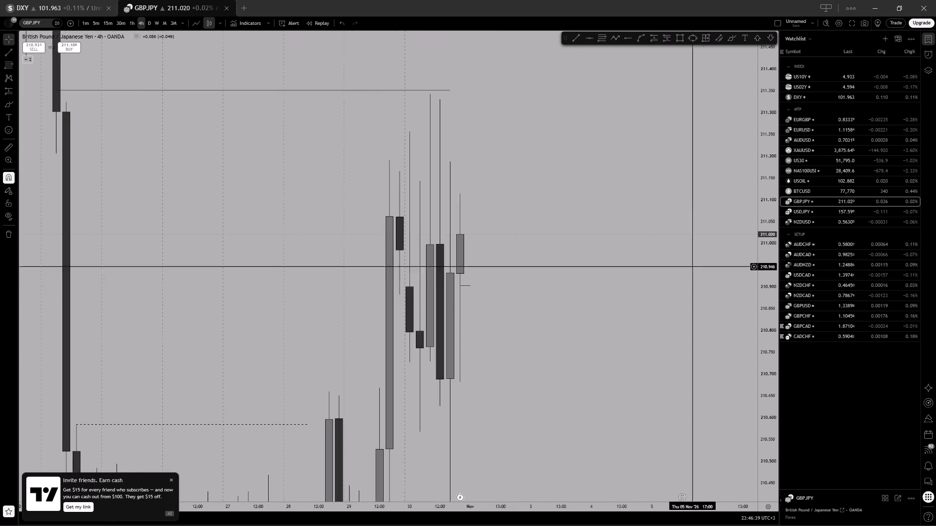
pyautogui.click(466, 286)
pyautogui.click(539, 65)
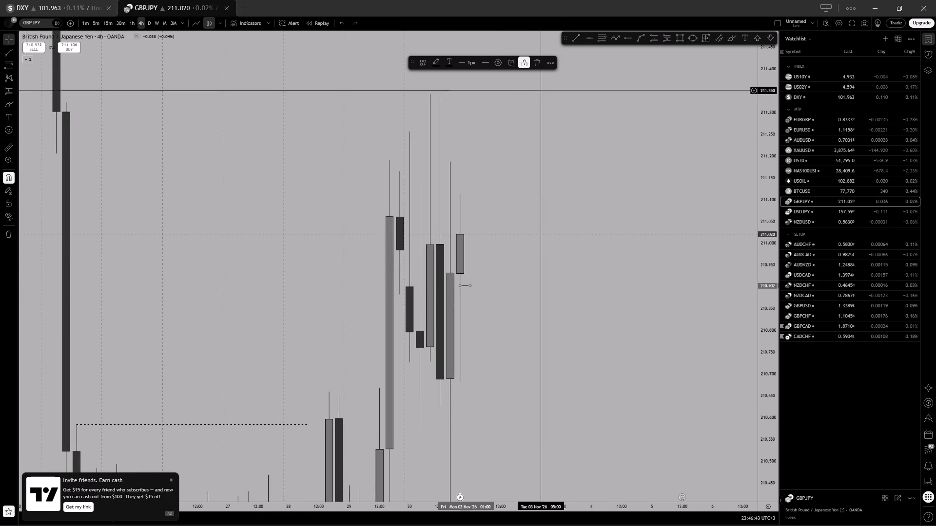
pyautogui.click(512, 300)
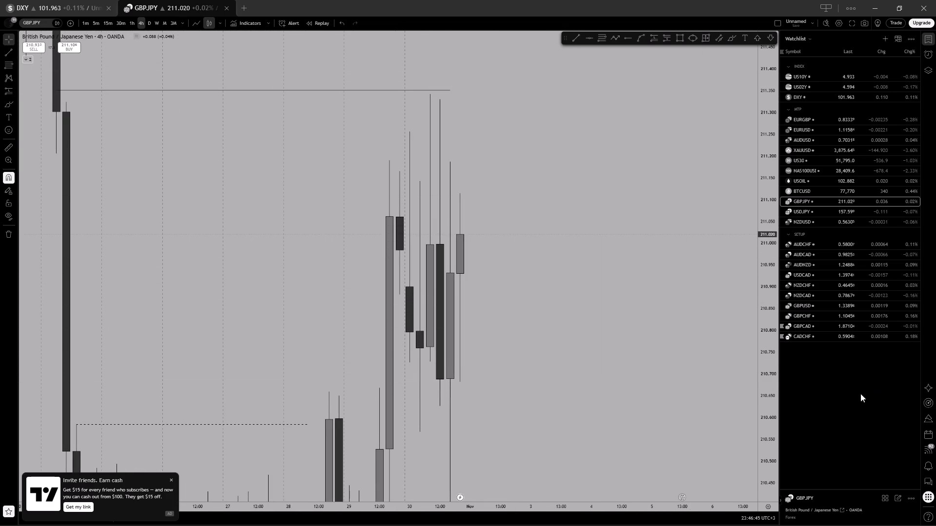
# On the 1-hour GBPJPY chart, mark a rectangle zone from 210.955 to 210.772, spanning 30 Oct 07:00 to 20:00, and lock it.
pyautogui.scroll(-17, 776, 406)
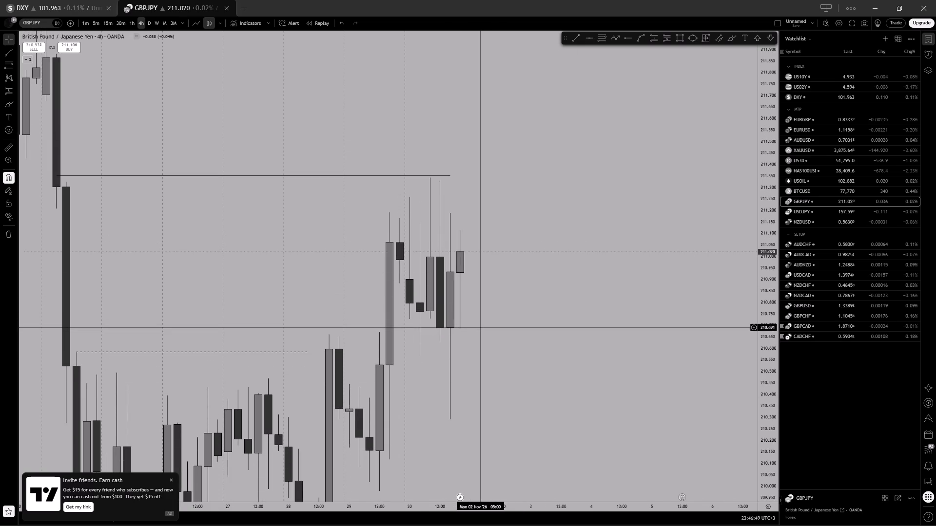
pyautogui.click(133, 20)
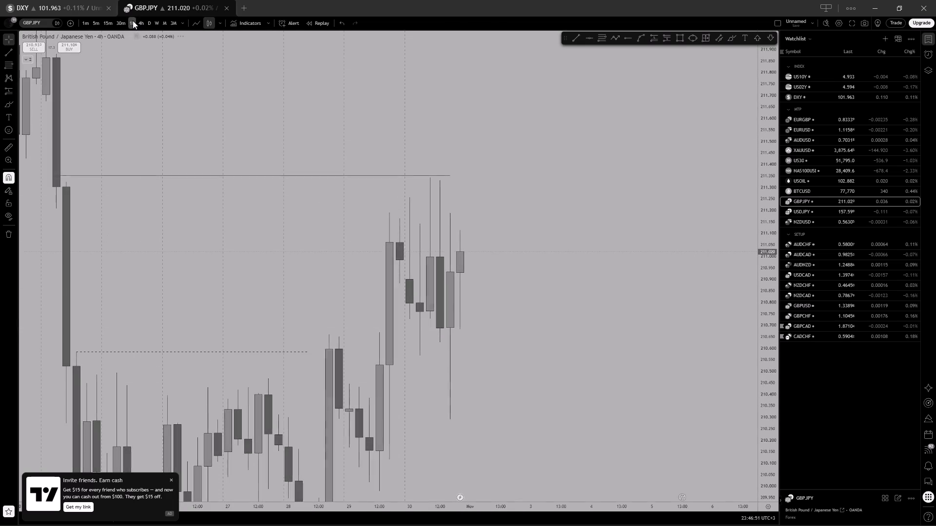
pyautogui.scroll(-5, 484, 167)
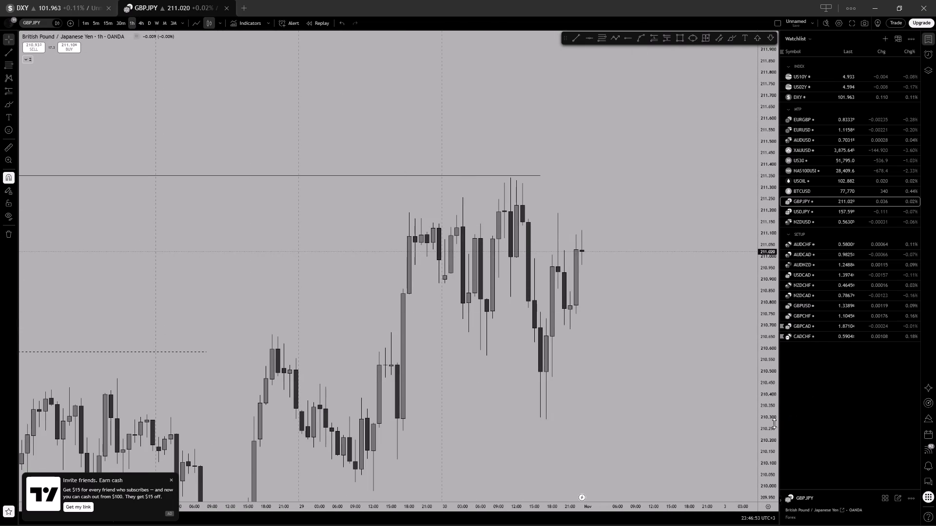
pyautogui.scroll(14, 770, 426)
pyautogui.moveTo(594, 262); pyautogui.dragTo(592, 216)
pyautogui.scroll(2, 599, 229)
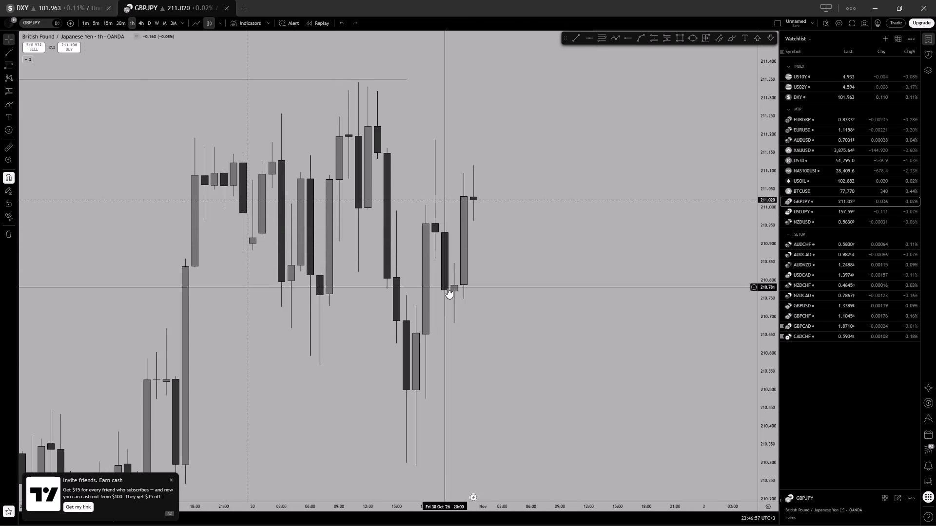
pyautogui.click(682, 35)
pyautogui.click(434, 223)
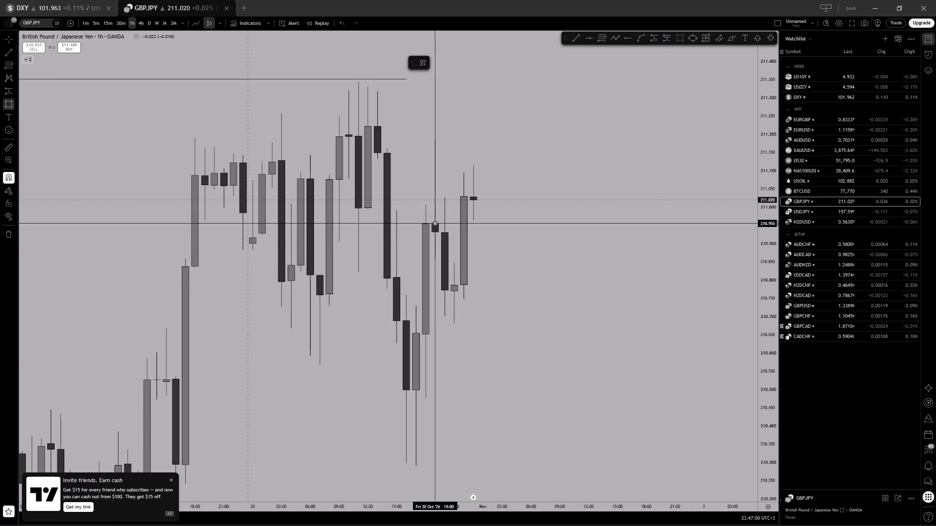
pyautogui.click(445, 289)
pyautogui.click(437, 254)
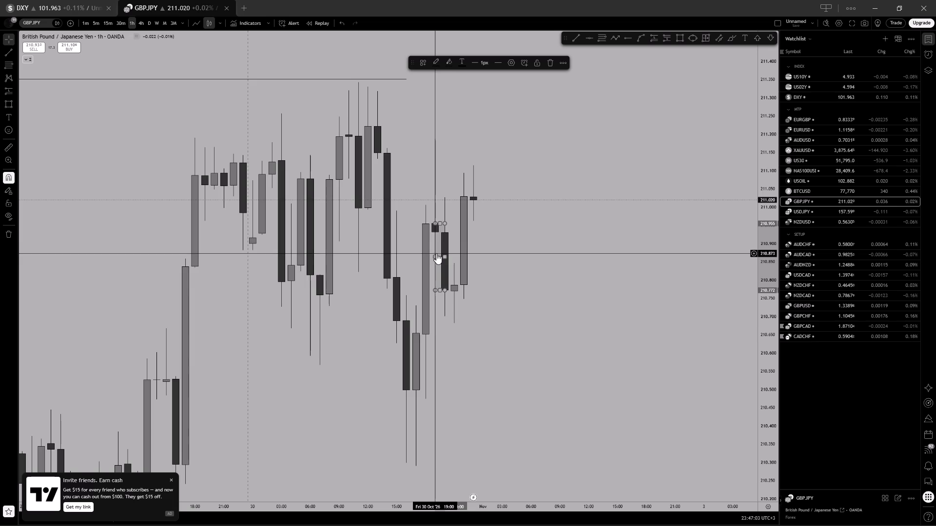
pyautogui.moveTo(436, 256); pyautogui.dragTo(362, 255)
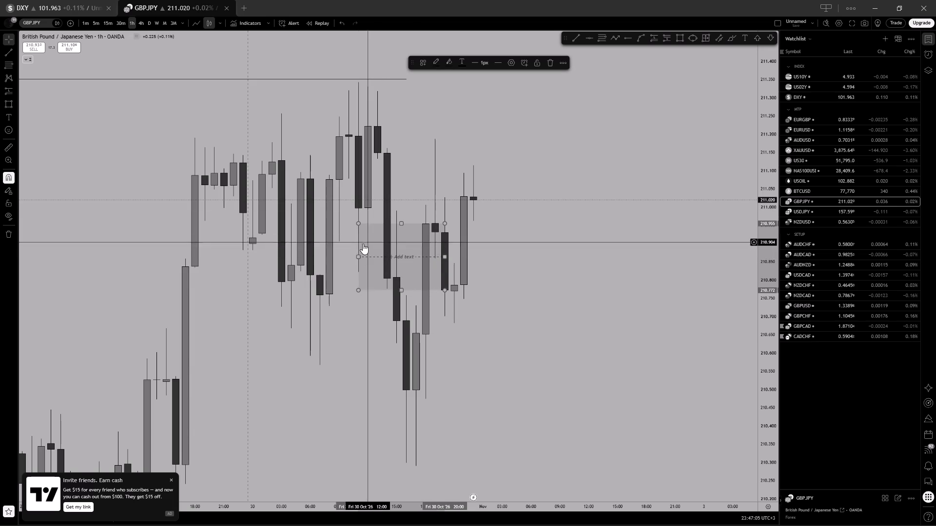
pyautogui.moveTo(359, 257); pyautogui.dragTo(319, 256)
pyautogui.click(532, 64)
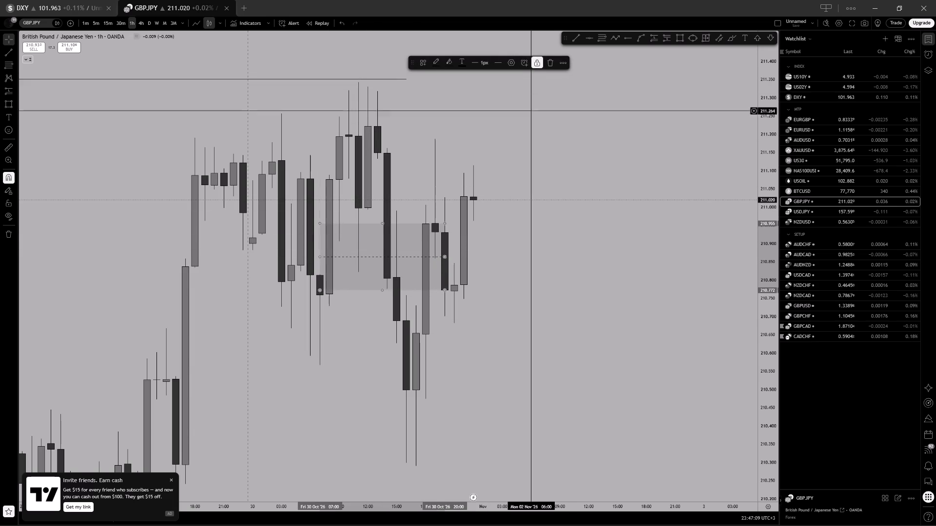
pyautogui.click(526, 138)
# On the 30-minute GBPJPY chart, draw a horizontal ray at 210.954 starting from about 30 Oct 22:30.
pyautogui.click(120, 24)
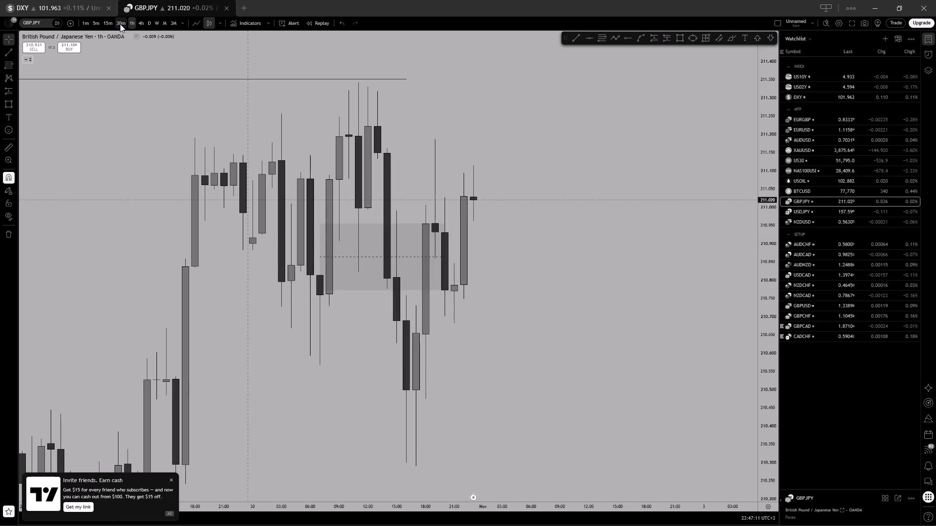
pyautogui.scroll(-4, 460, 176)
pyautogui.moveTo(650, 151); pyautogui.dragTo(576, 167)
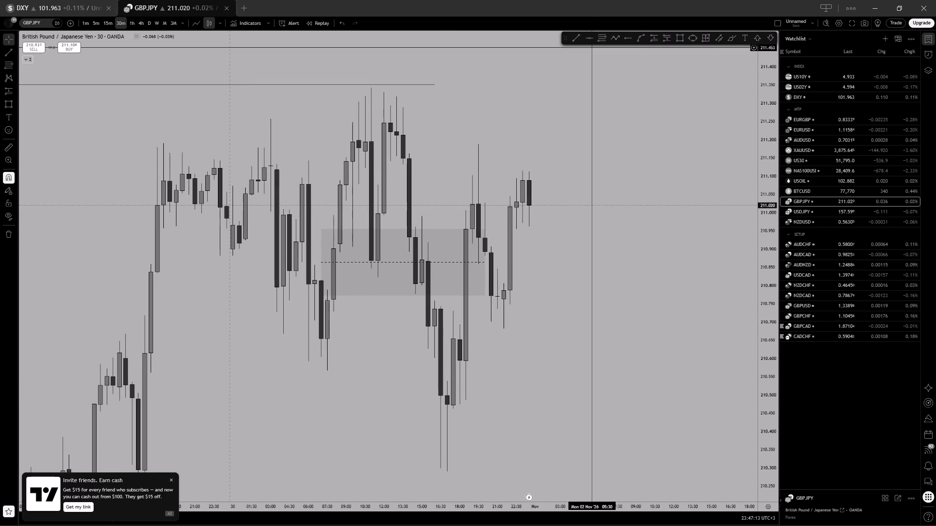
pyautogui.click(628, 44)
pyautogui.click(514, 230)
pyautogui.click(604, 121)
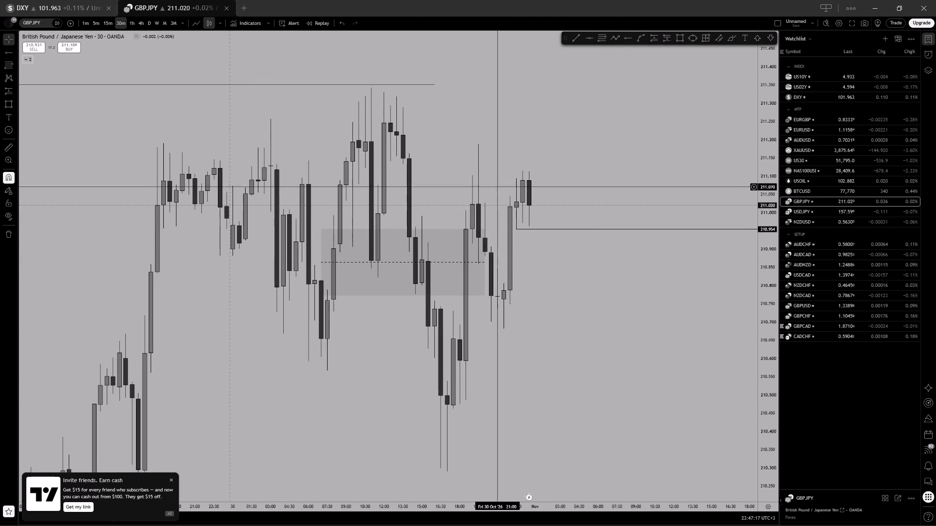
# Examine GBPJPY's recent price swings around the 210.954 ray on the 15-minute and 5-minute charts.
pyautogui.moveTo(563, 253); pyautogui.dragTo(518, 268)
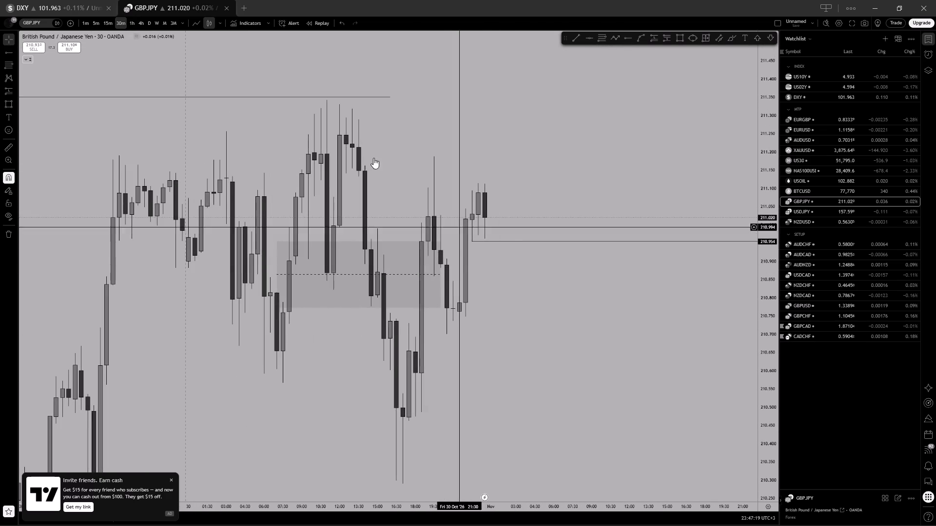
pyautogui.click(105, 21)
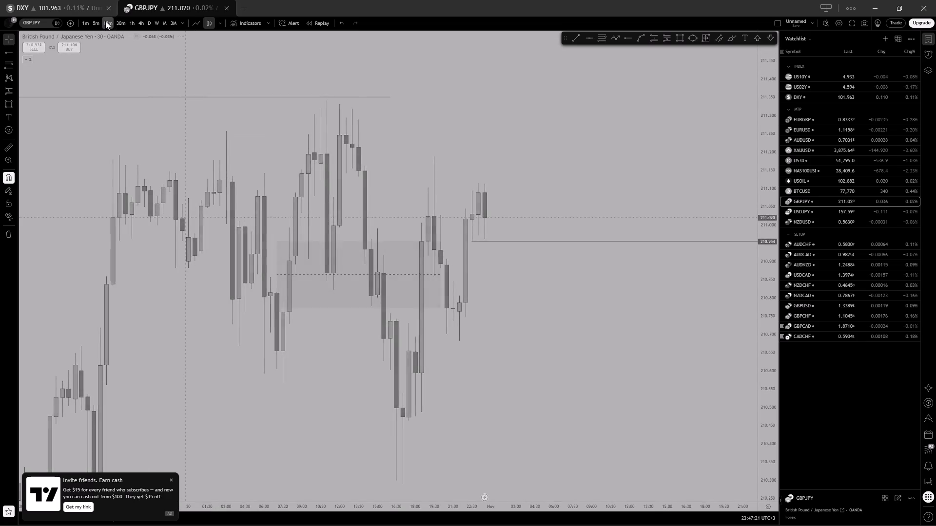
pyautogui.scroll(-3, 493, 229)
pyautogui.moveTo(605, 182); pyautogui.dragTo(515, 194)
pyautogui.scroll(1, 512, 204)
pyautogui.click(515, 211)
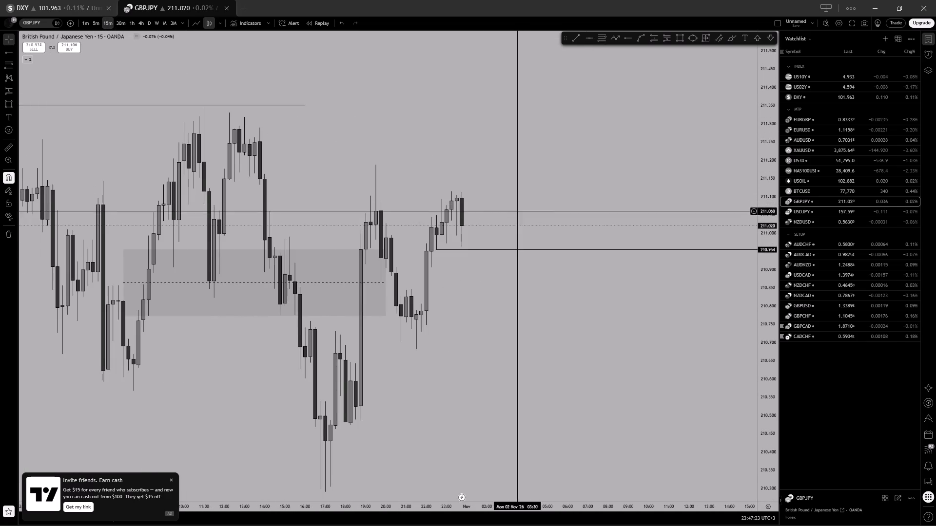
pyautogui.moveTo(504, 236); pyautogui.dragTo(504, 265)
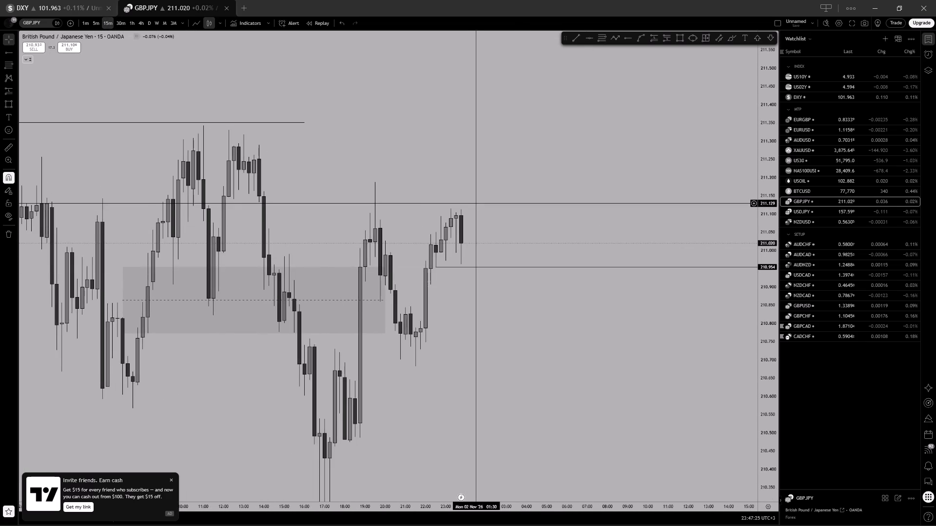
pyautogui.scroll(1, 474, 204)
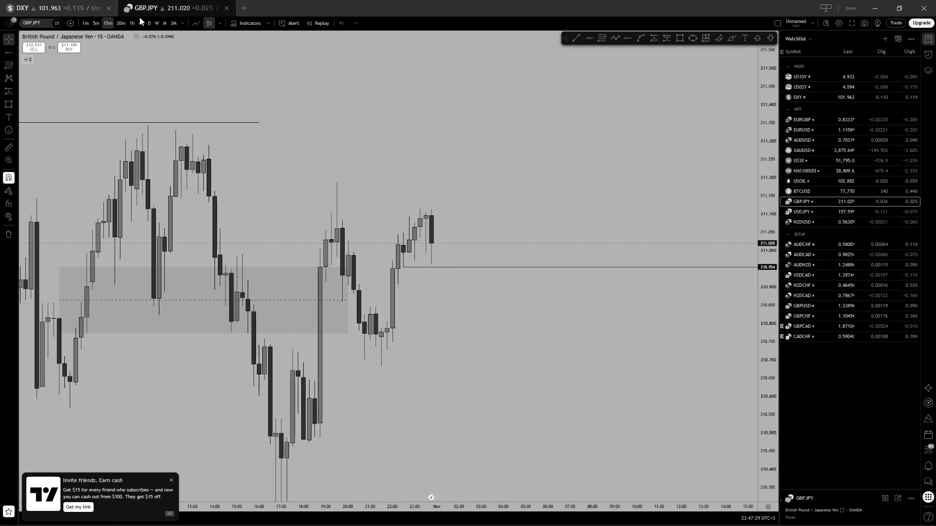
pyautogui.click(99, 25)
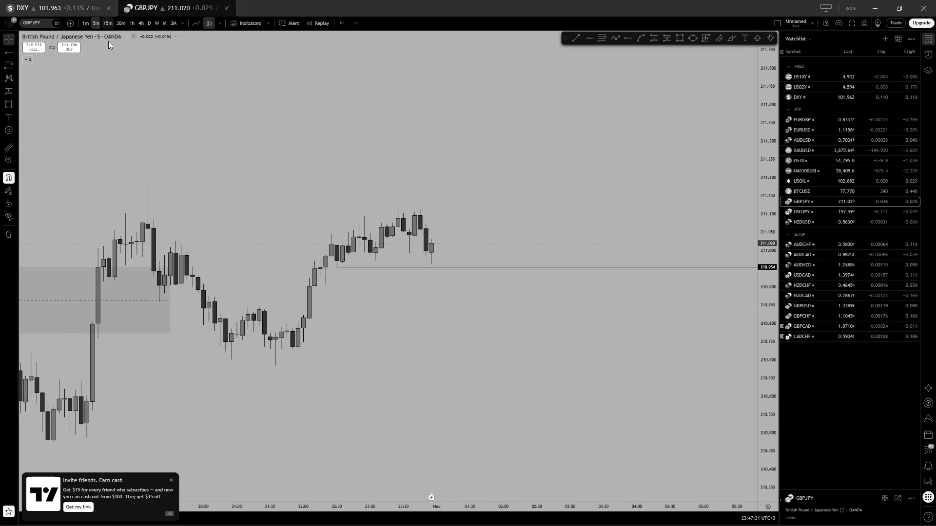
pyautogui.click(103, 21)
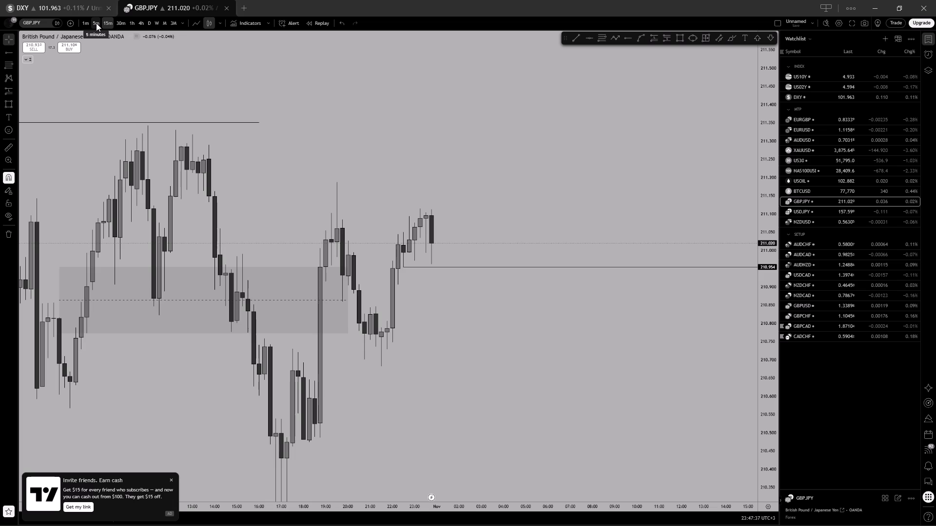
pyautogui.click(96, 23)
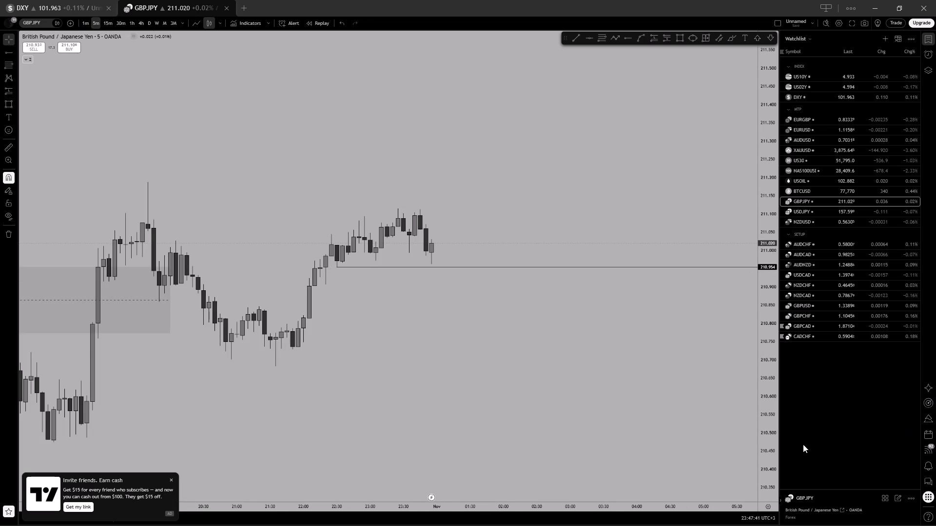
pyautogui.scroll(18, 760, 451)
pyautogui.scroll(-4, 490, 188)
pyautogui.moveTo(594, 204); pyautogui.dragTo(503, 179)
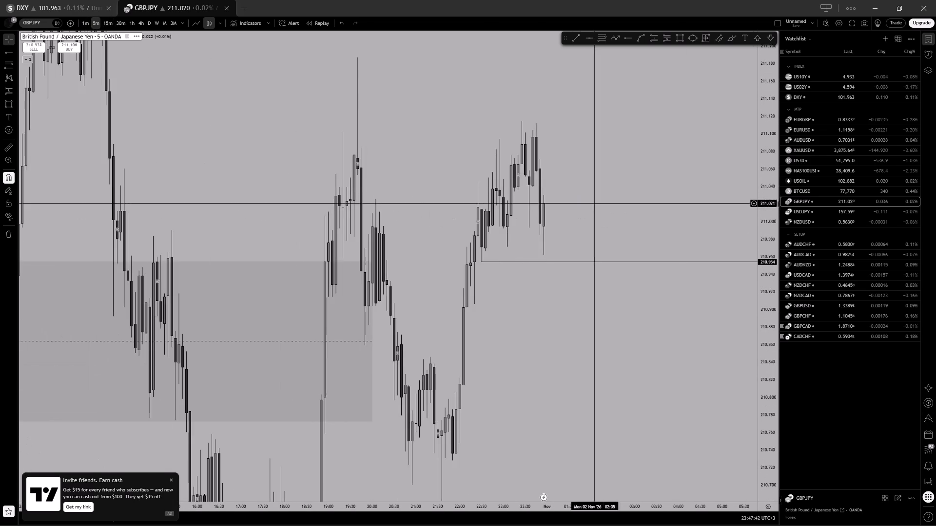
pyautogui.moveTo(503, 179); pyautogui.dragTo(454, 169)
# On the 1-minute GBPJPY chart, move the horizontal ray to 210.894 at 30 Oct 22:08 and lock it.
pyautogui.click(90, 22)
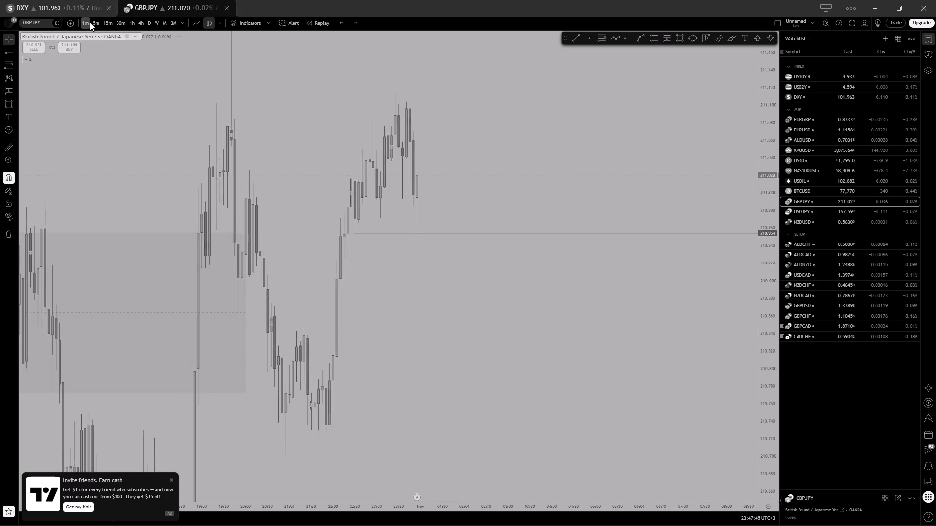
pyautogui.scroll(-4, 470, 250)
pyautogui.moveTo(330, 299); pyautogui.dragTo(400, 301)
pyautogui.scroll(2, 394, 287)
pyautogui.click(394, 287)
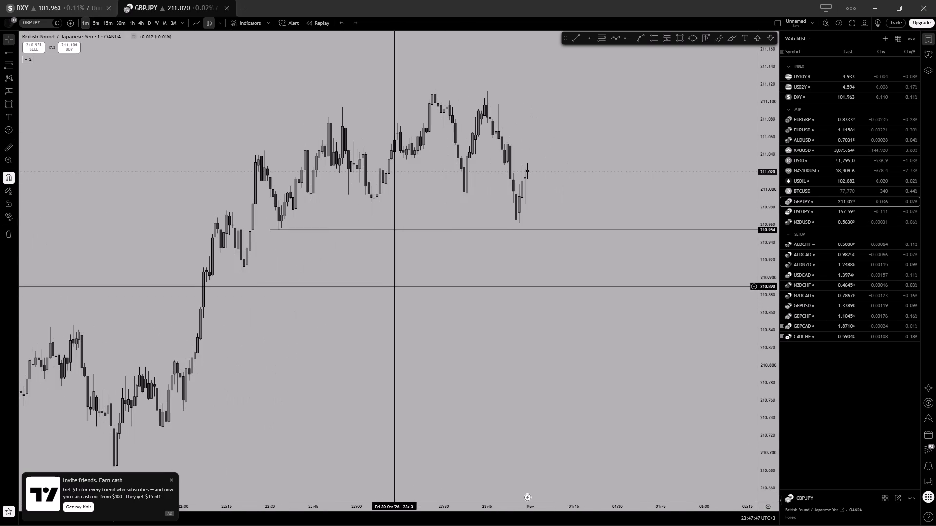
pyautogui.moveTo(355, 264); pyautogui.dragTo(413, 264)
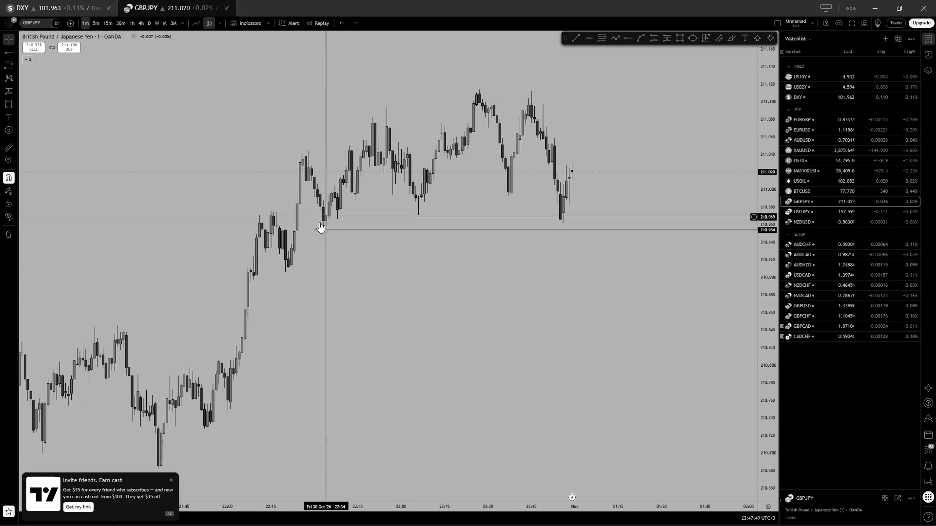
pyautogui.moveTo(314, 230); pyautogui.dragTo(254, 281)
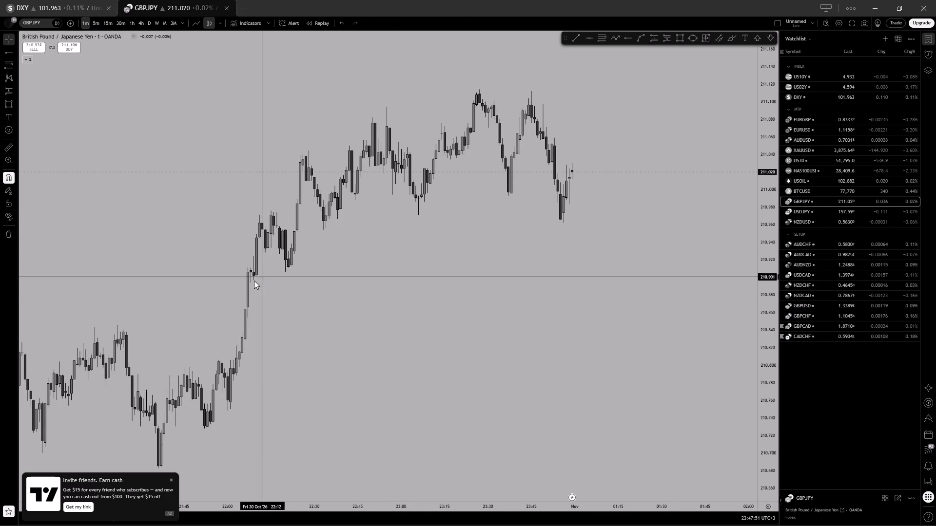
pyautogui.moveTo(254, 281); pyautogui.dragTo(251, 282)
pyautogui.click(525, 66)
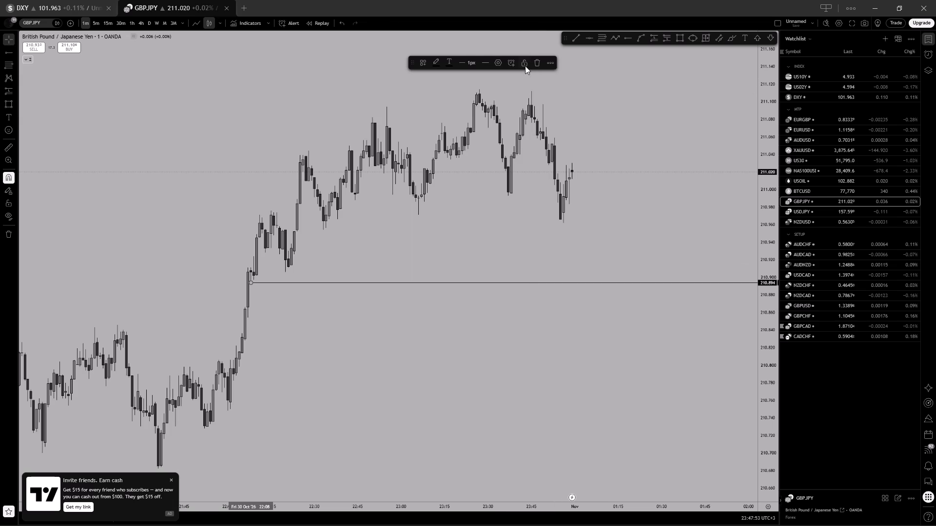
pyautogui.click(554, 143)
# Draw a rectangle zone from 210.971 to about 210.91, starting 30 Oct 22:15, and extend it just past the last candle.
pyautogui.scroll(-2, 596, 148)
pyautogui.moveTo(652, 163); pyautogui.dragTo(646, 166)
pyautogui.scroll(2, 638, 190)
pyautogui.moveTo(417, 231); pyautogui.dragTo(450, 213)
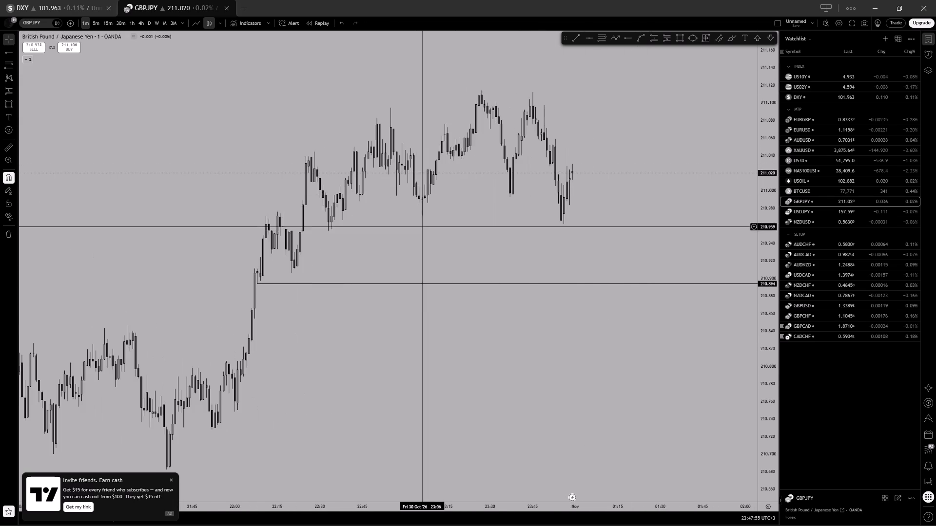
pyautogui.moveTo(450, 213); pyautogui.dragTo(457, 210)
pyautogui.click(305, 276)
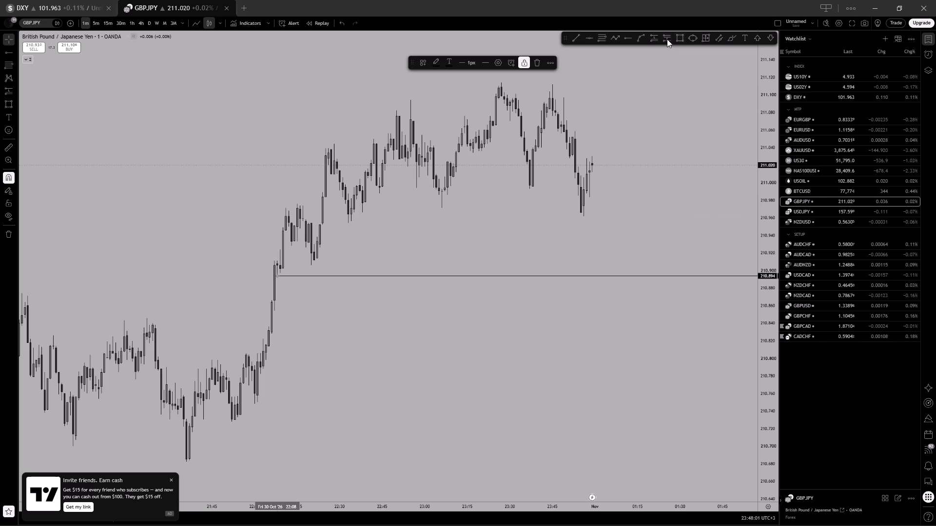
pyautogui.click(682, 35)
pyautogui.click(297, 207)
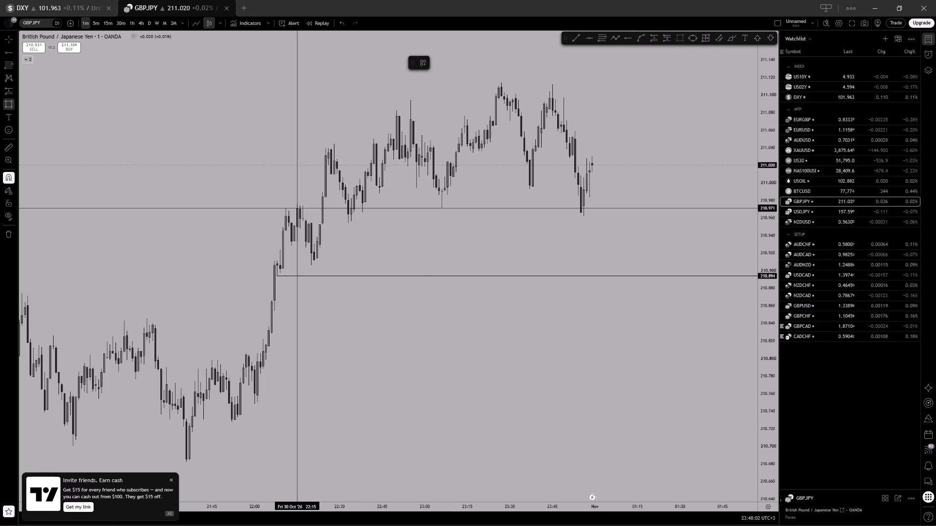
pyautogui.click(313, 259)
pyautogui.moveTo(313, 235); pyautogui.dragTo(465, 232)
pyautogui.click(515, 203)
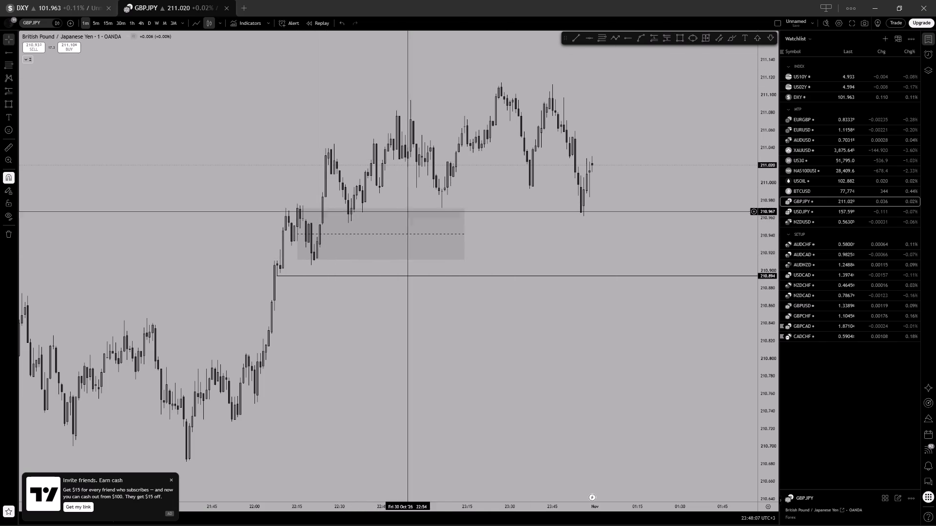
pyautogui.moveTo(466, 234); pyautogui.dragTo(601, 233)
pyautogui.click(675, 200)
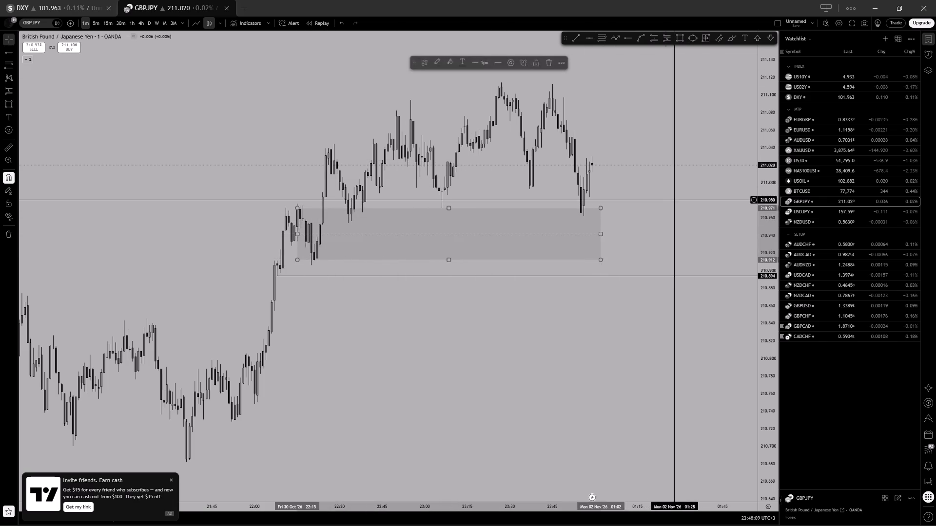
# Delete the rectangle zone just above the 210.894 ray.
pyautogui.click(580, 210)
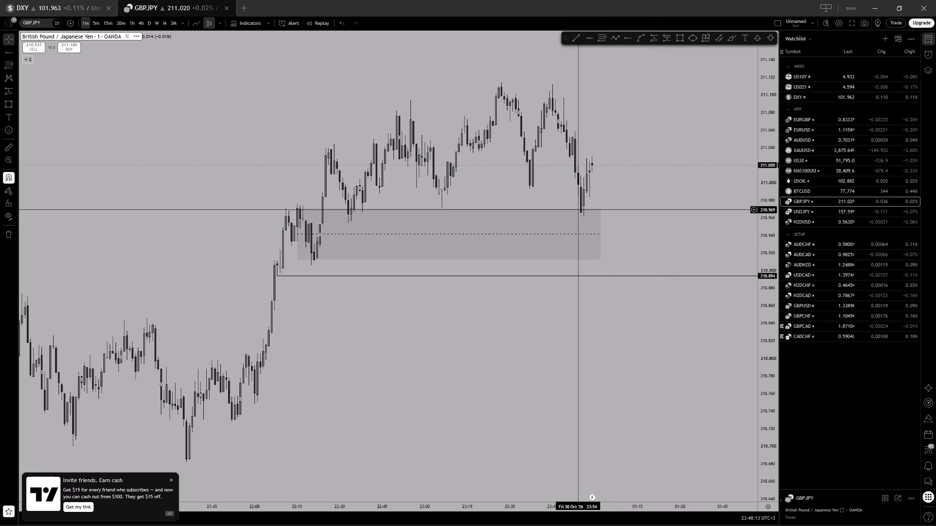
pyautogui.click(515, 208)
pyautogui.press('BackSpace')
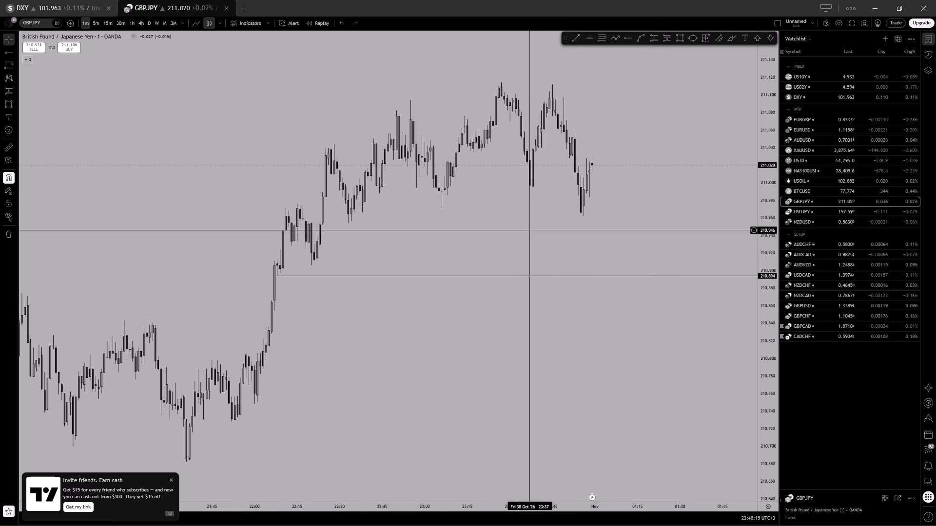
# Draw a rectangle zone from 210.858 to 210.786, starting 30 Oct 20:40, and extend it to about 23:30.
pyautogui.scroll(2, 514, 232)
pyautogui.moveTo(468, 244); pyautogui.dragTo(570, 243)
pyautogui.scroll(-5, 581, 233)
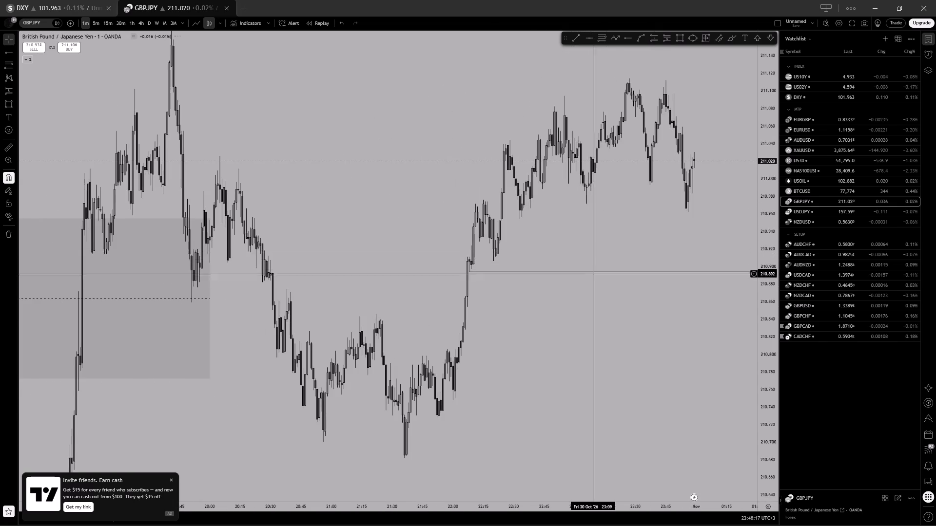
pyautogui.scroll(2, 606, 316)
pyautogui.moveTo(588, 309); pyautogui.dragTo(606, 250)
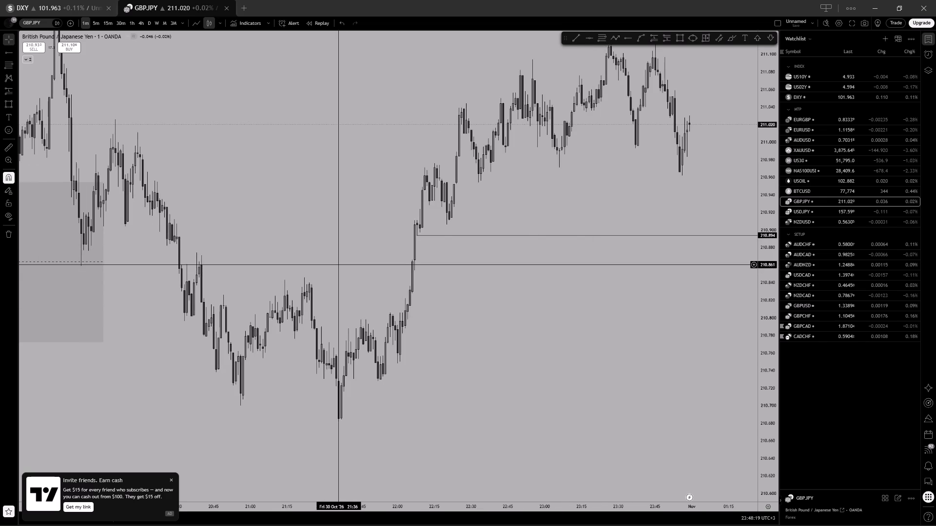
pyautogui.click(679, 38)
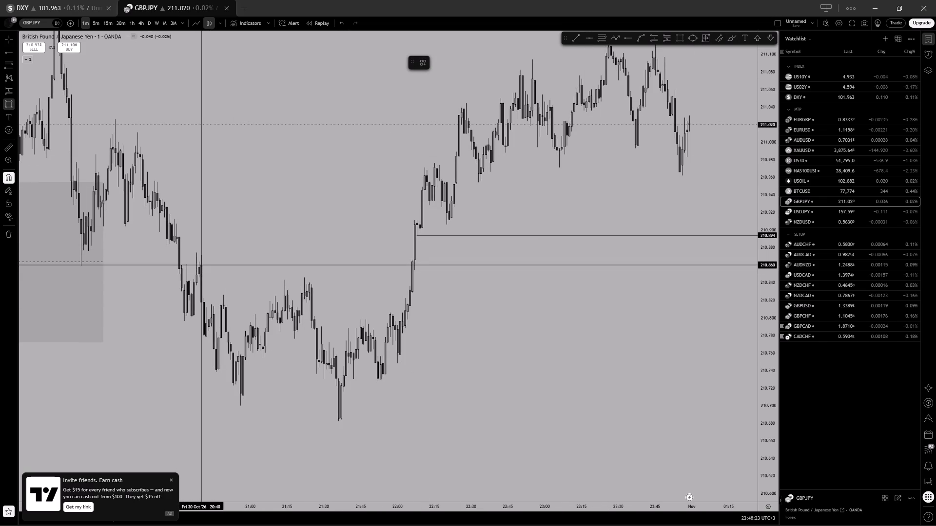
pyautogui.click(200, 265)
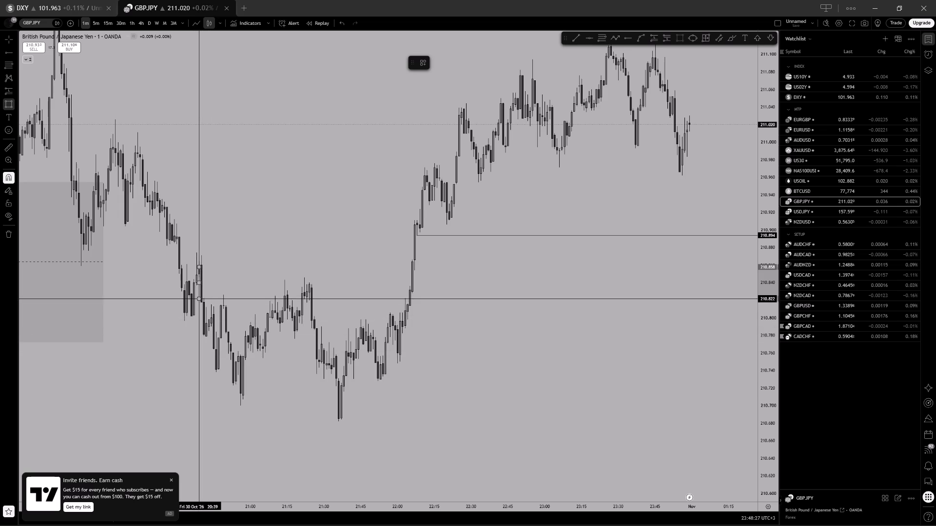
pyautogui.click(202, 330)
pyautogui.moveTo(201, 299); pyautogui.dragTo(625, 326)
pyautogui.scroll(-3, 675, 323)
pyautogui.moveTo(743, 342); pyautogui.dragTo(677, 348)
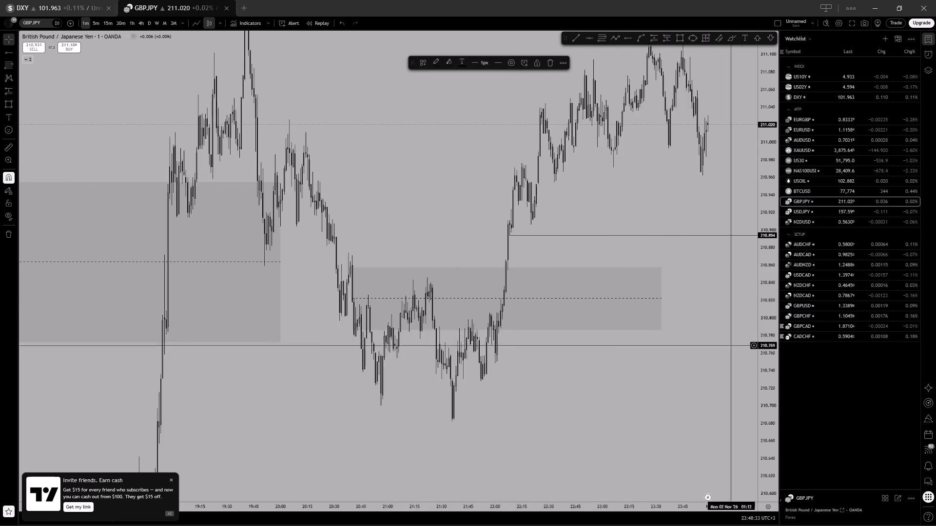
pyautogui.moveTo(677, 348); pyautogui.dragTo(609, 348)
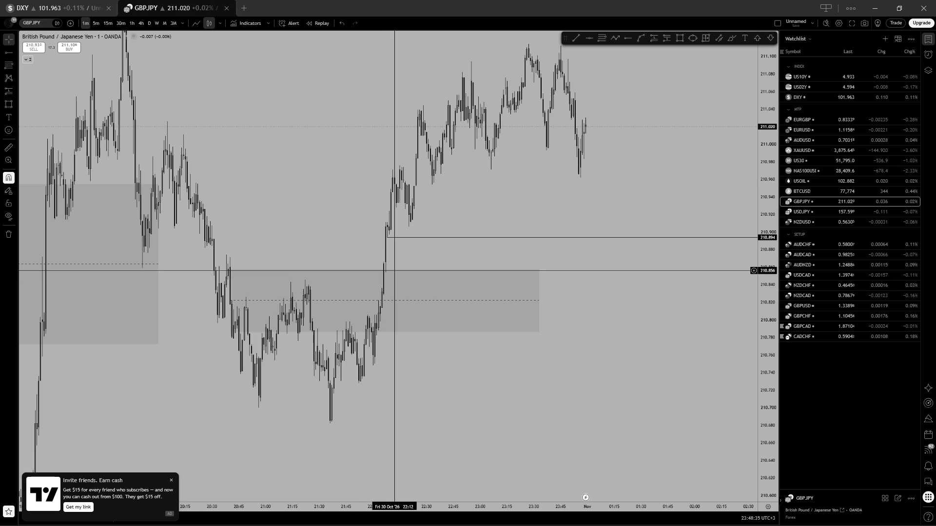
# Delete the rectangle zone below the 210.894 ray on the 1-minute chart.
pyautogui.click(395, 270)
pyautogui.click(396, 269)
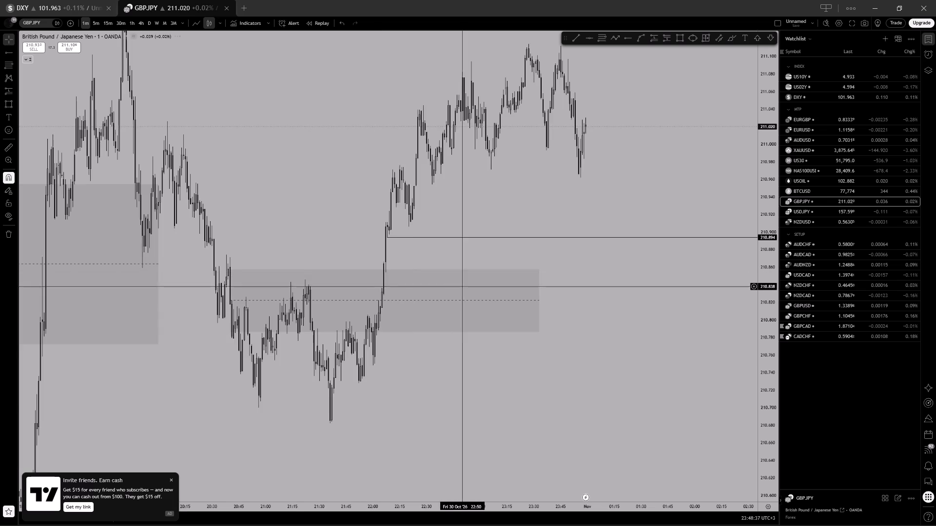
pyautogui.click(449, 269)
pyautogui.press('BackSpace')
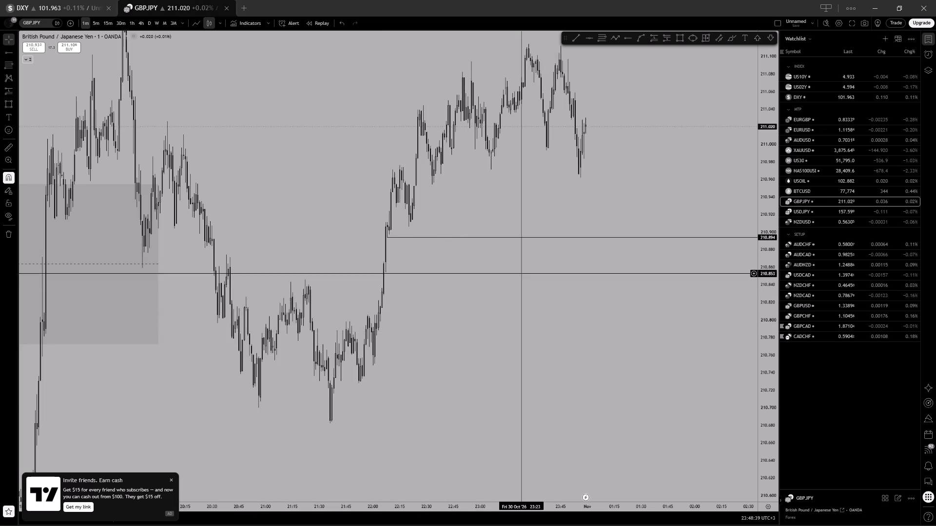
# On the 1-hour chart, unlock the 210.955–210.772 rectangle zone and make it span 30 Oct 20:00 to 2 Nov 02:00.
pyautogui.scroll(2, 528, 274)
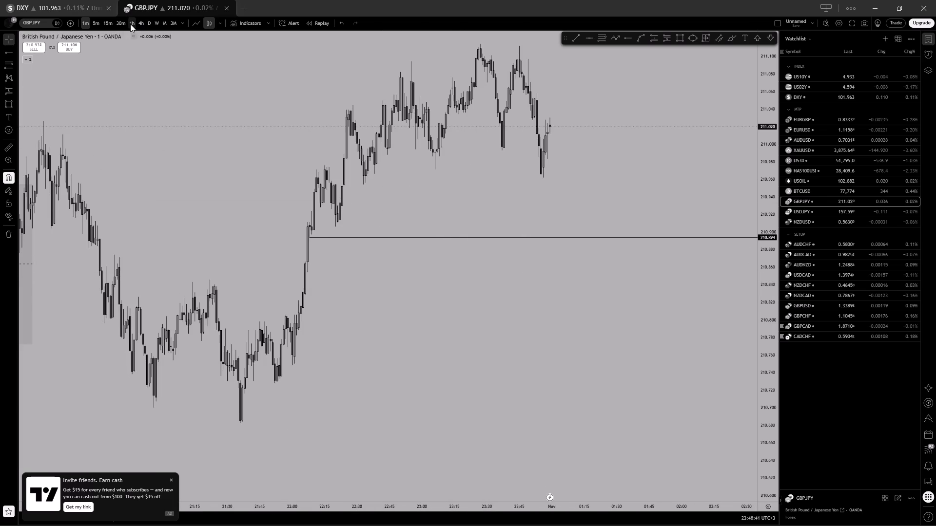
pyautogui.click(130, 24)
pyautogui.scroll(7, 603, 262)
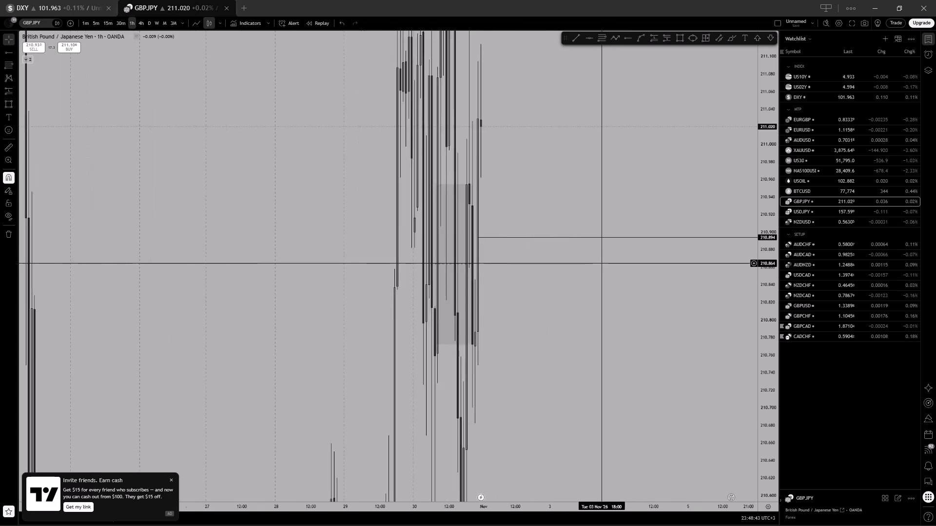
pyautogui.scroll(7, 602, 263)
pyautogui.scroll(-11, 765, 334)
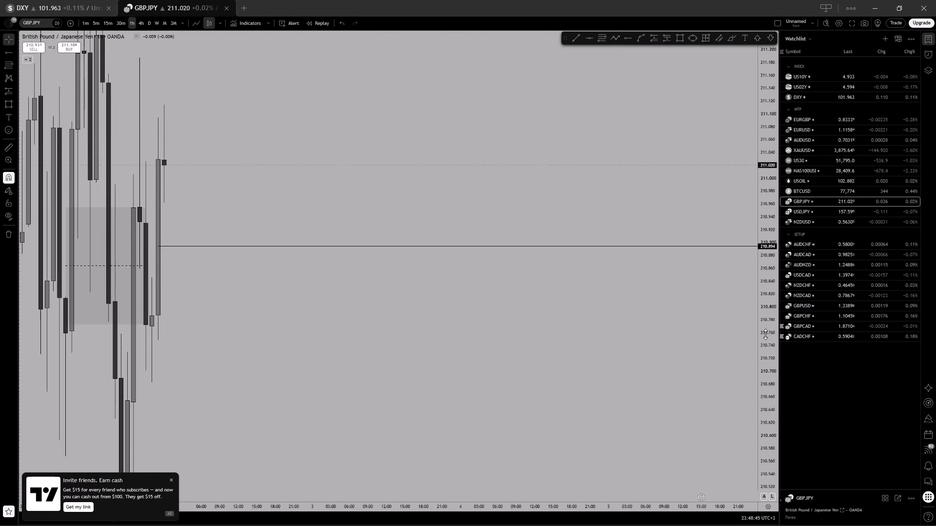
pyautogui.scroll(-6, 765, 334)
pyautogui.scroll(4, 484, 303)
pyautogui.moveTo(319, 297); pyautogui.dragTo(813, 313)
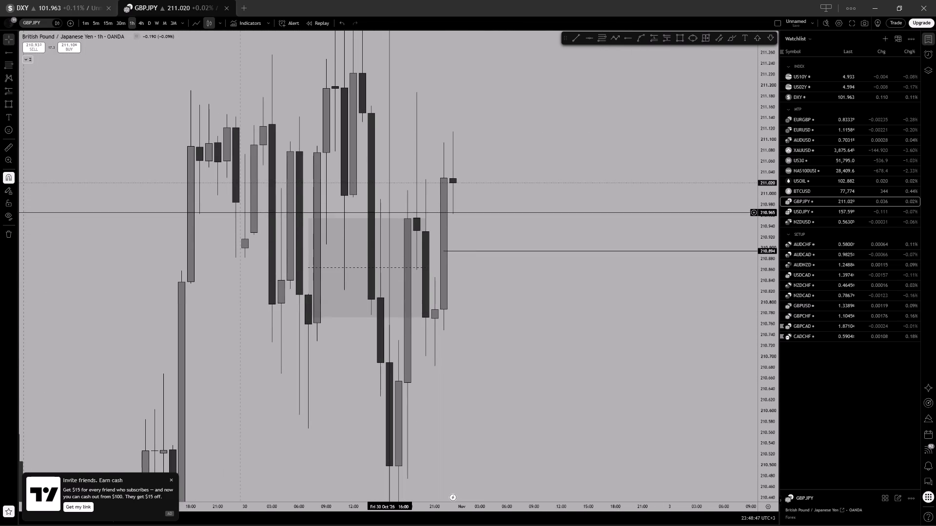
pyautogui.click(387, 218)
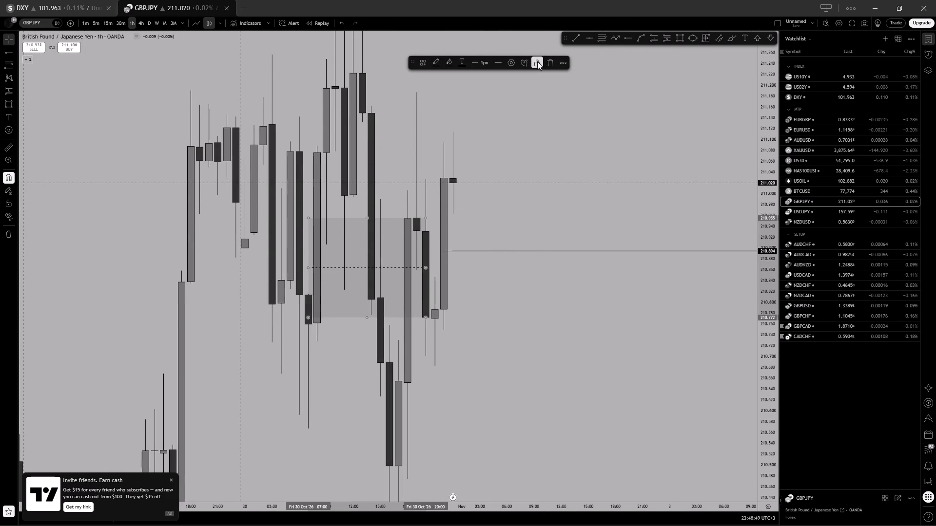
pyautogui.click(537, 61)
pyautogui.moveTo(307, 268); pyautogui.dragTo(348, 270)
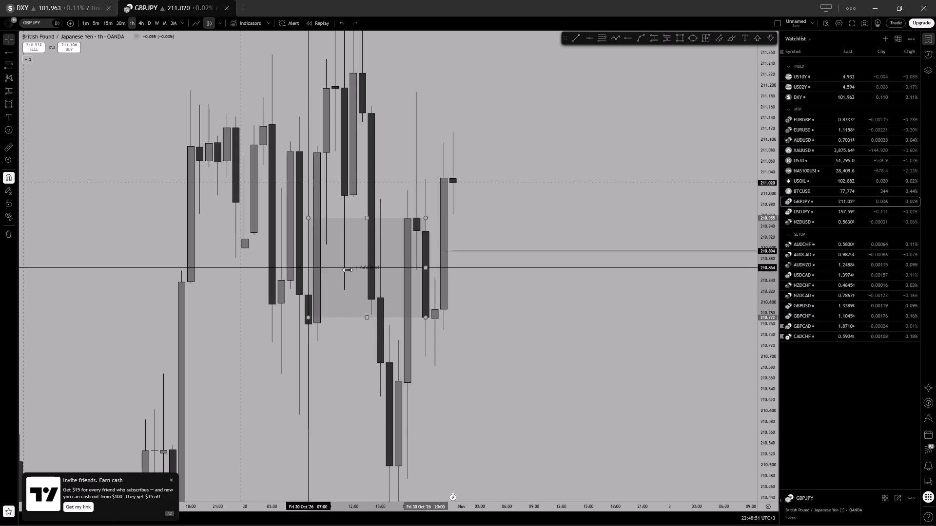
pyautogui.moveTo(348, 270); pyautogui.dragTo(469, 287)
pyautogui.click(537, 225)
pyautogui.scroll(2, 555, 216)
pyautogui.click(546, 214)
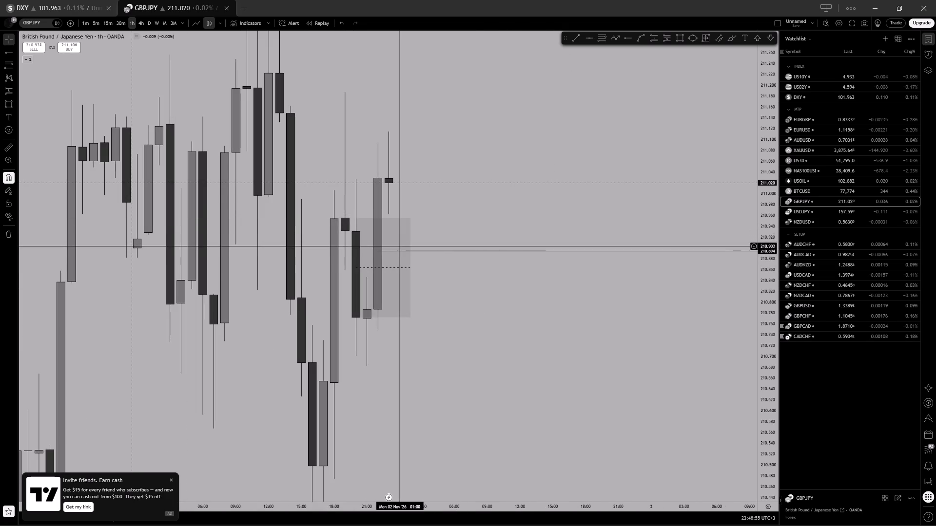
# Move the 210.955–210.772 zone's start to 30 Oct 19:00 and lock the zone.
pyautogui.click(409, 251)
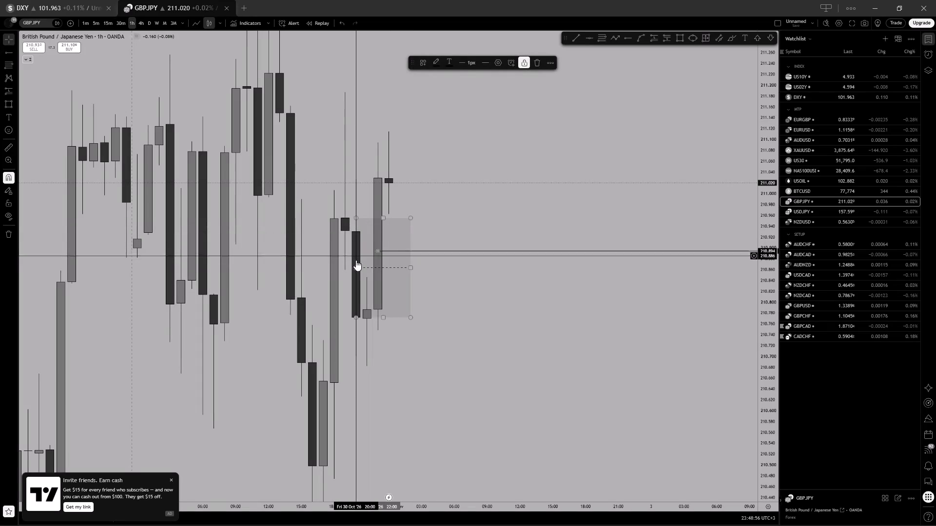
pyautogui.moveTo(356, 266); pyautogui.dragTo(346, 266)
pyautogui.click(426, 209)
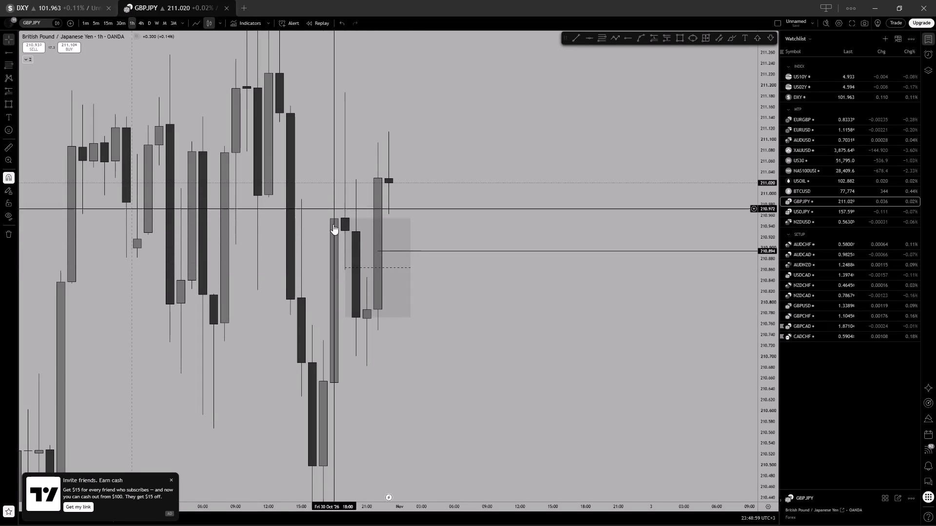
pyautogui.click(357, 316)
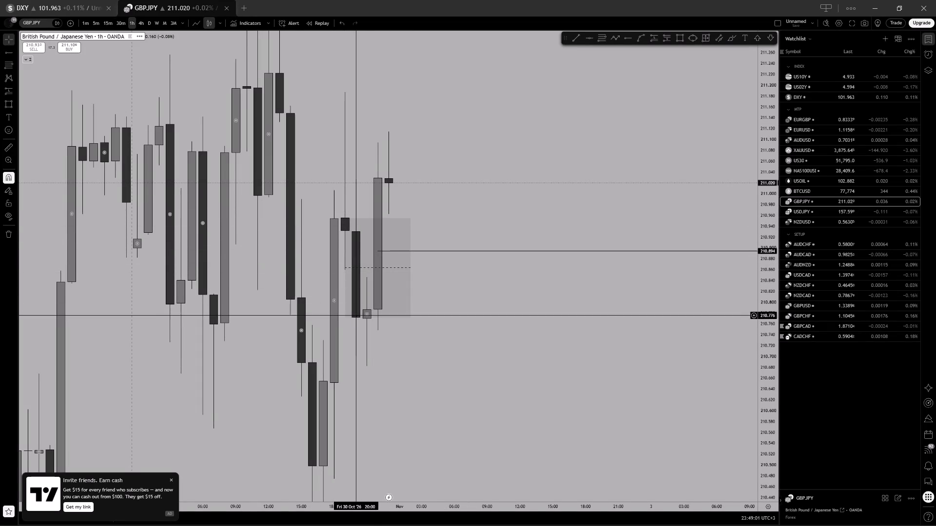
pyautogui.click(378, 318)
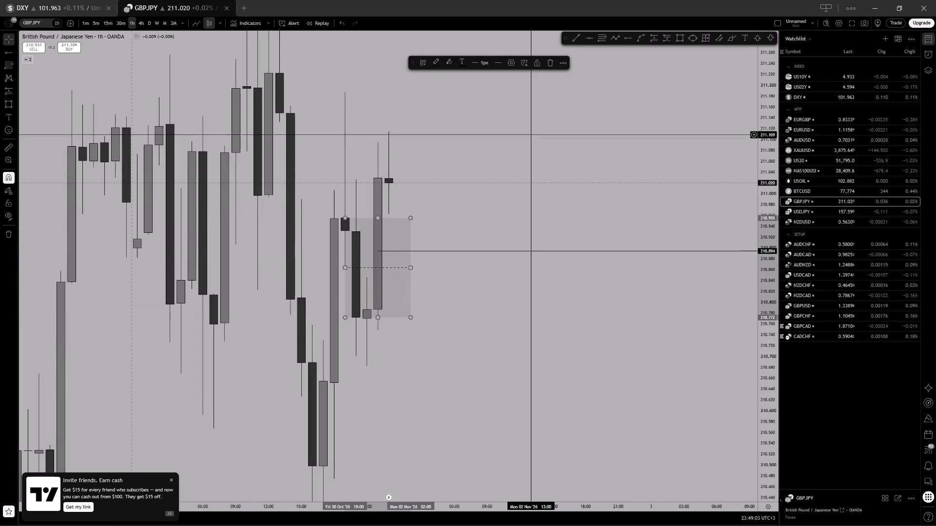
pyautogui.click(536, 63)
pyautogui.click(522, 137)
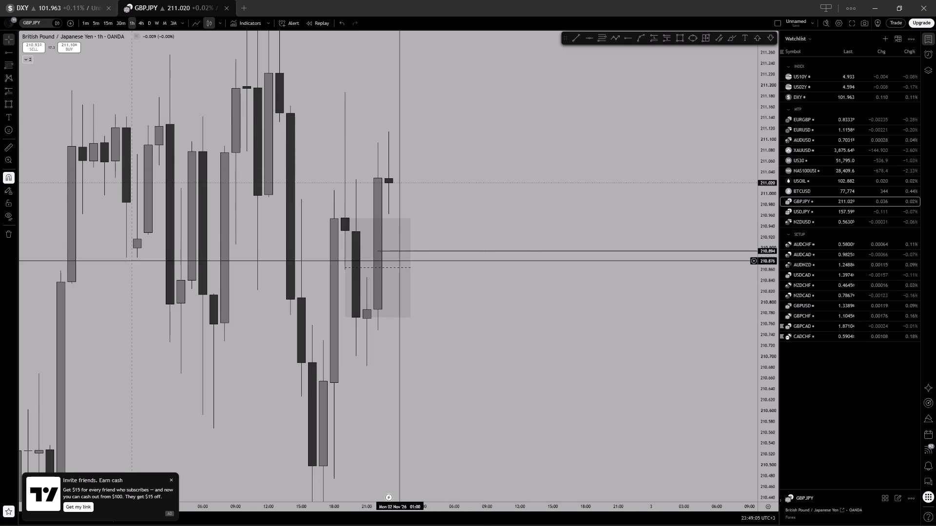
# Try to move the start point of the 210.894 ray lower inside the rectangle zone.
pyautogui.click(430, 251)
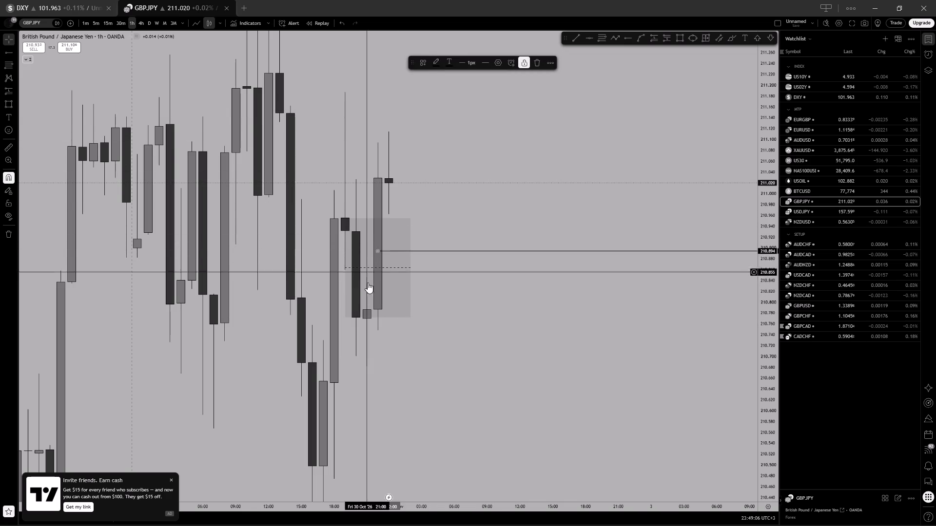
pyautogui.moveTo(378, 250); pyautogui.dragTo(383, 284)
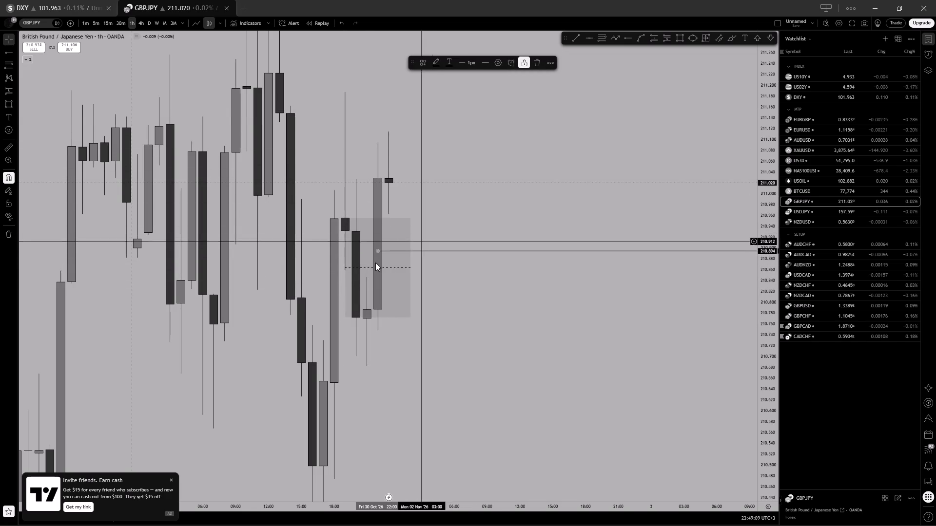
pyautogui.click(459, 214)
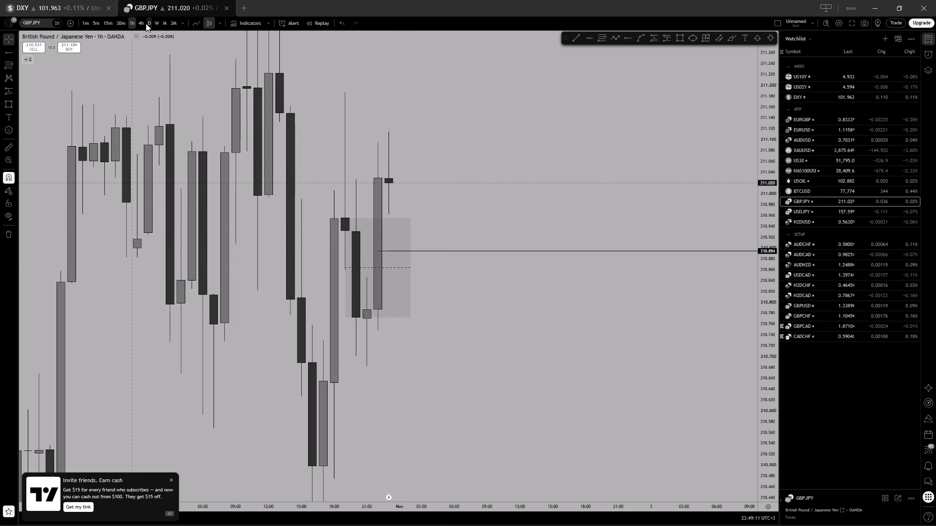
# Examine GBPJPY price action around the repositioned zone on the 4-hour, 1-hour, 30-minute, 15-minute and 5-minute charts.
pyautogui.click(143, 21)
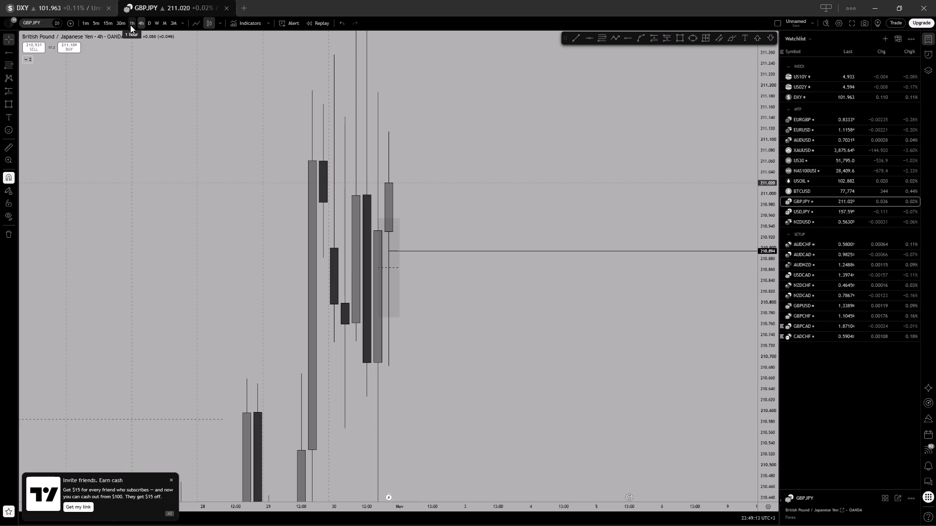
pyautogui.click(130, 25)
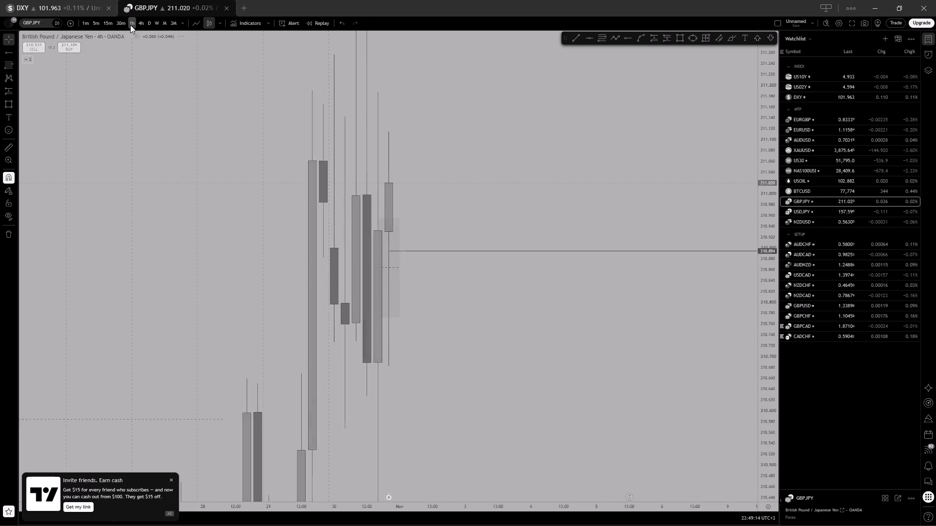
pyautogui.click(121, 23)
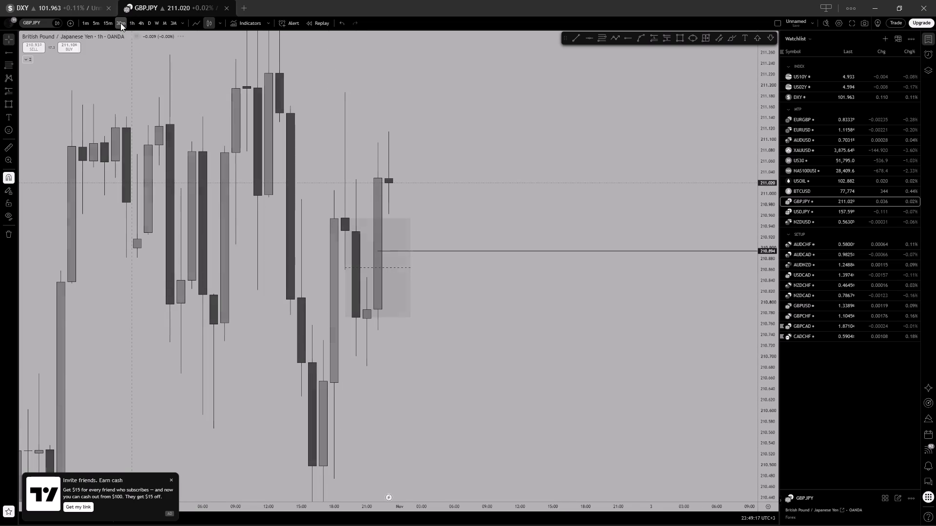
pyautogui.scroll(-1, 377, 225)
pyautogui.scroll(-4, 439, 201)
pyautogui.moveTo(611, 191); pyautogui.dragTo(586, 197)
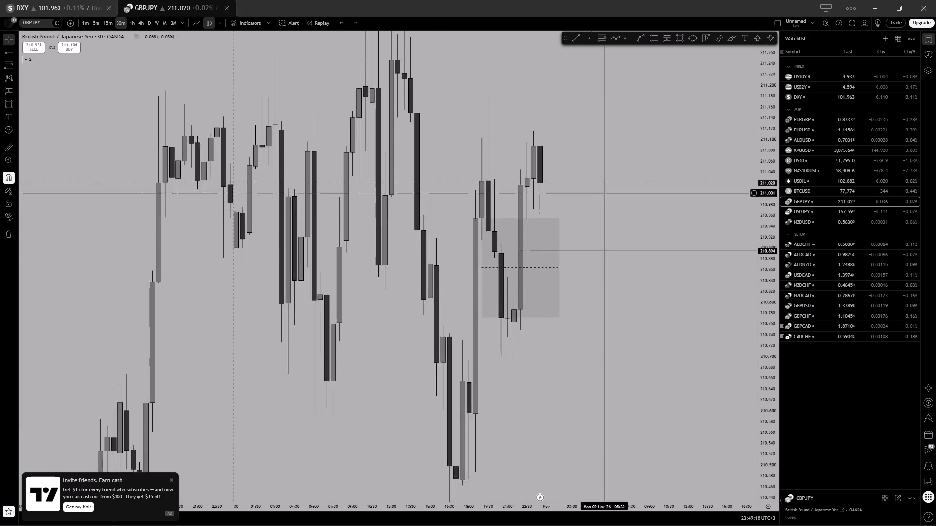
pyautogui.moveTo(586, 197); pyautogui.dragTo(528, 193)
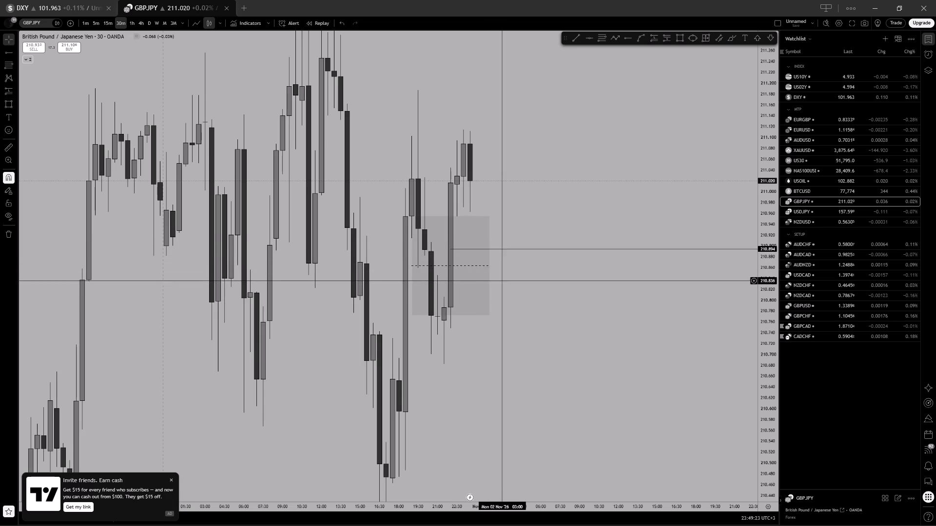
pyautogui.click(105, 21)
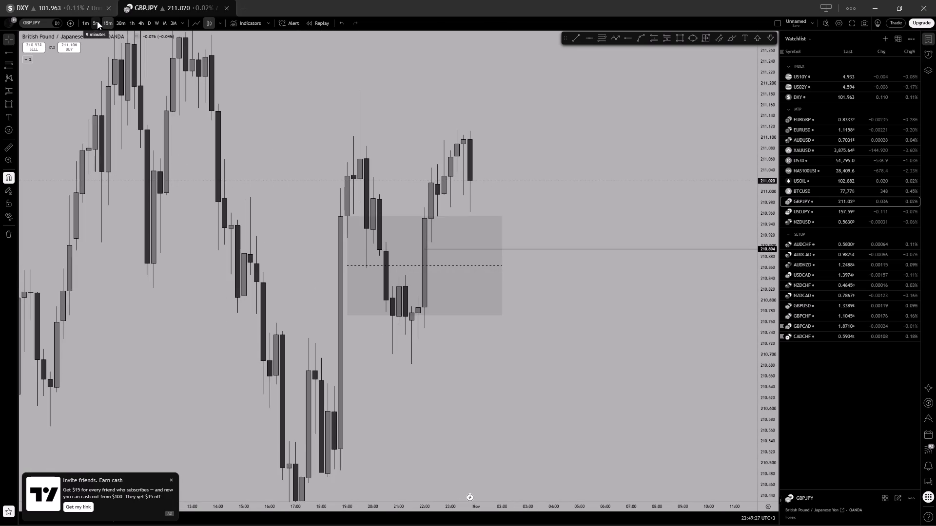
pyautogui.scroll(-3, 551, 180)
pyautogui.moveTo(654, 192); pyautogui.dragTo(579, 204)
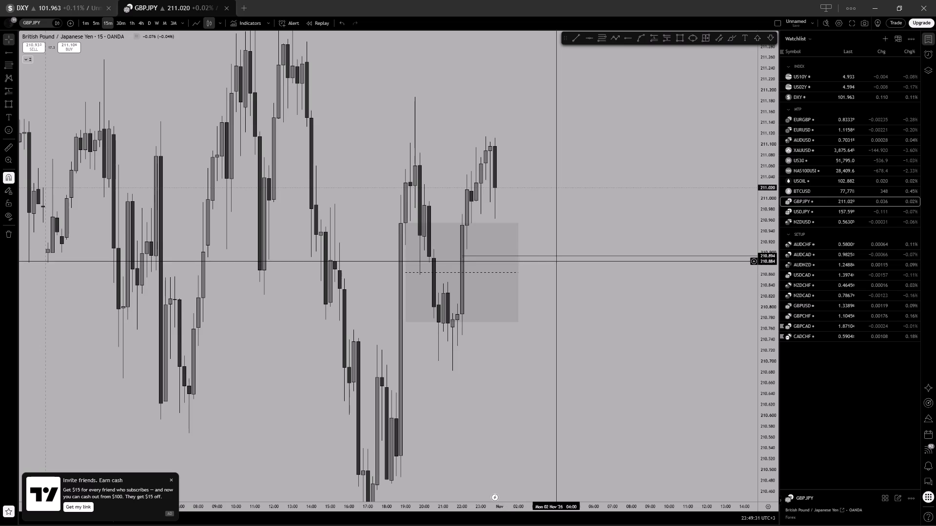
pyautogui.click(94, 20)
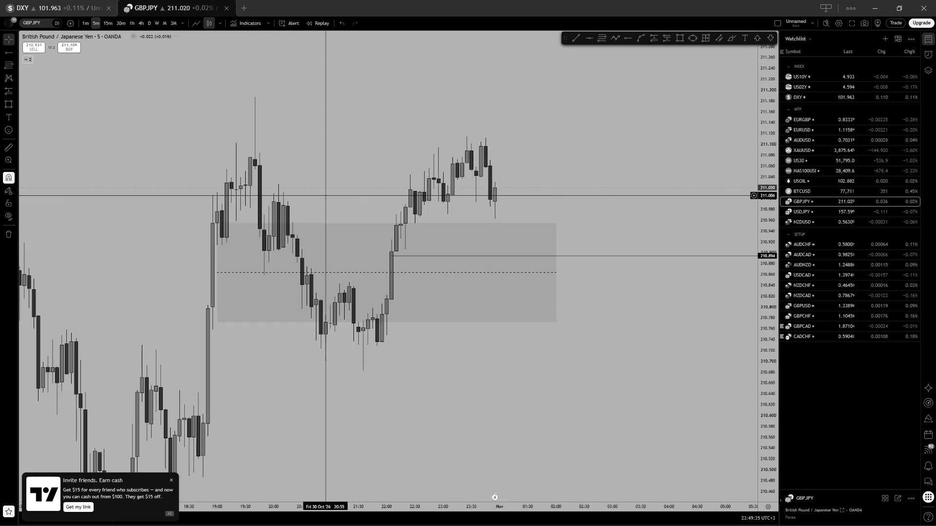
pyautogui.click(110, 23)
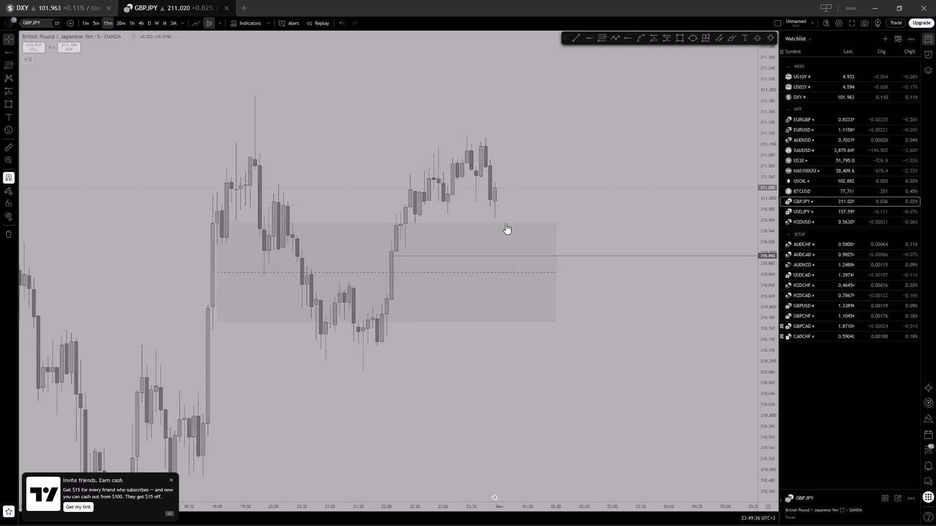
pyautogui.scroll(2, 495, 277)
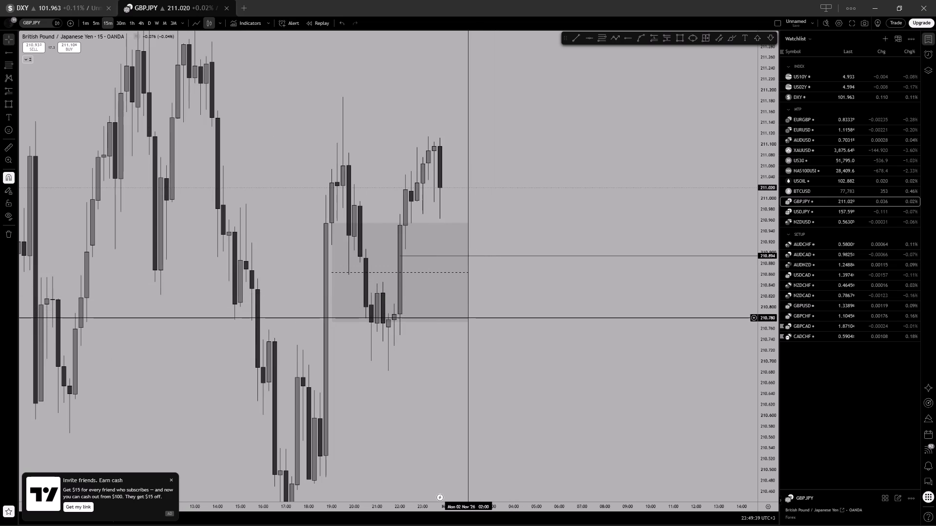
# On the 5-minute chart, draw a rectangle zone from 210.838 to 210.736, starting 30 Oct 21:20, extend it to 2 Nov 01:10 and lock it.
pyautogui.click(93, 20)
pyautogui.scroll(-2, 594, 241)
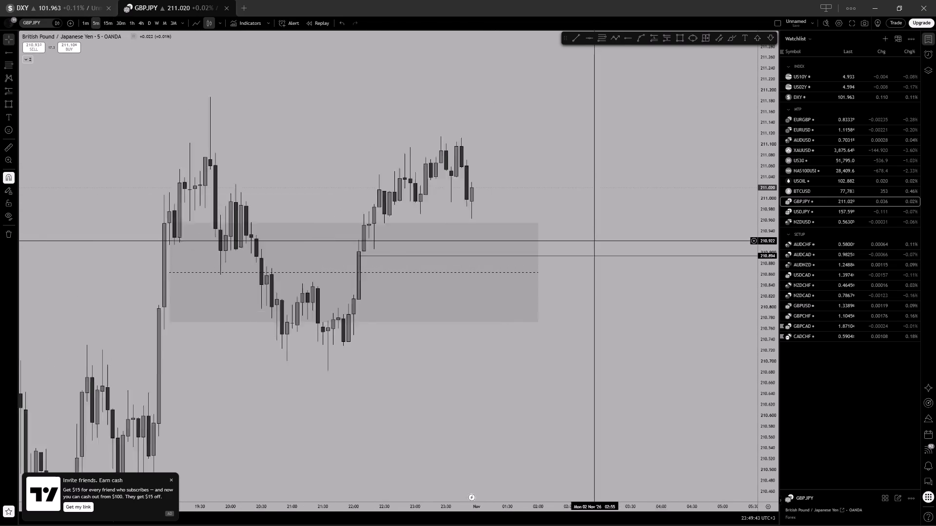
pyautogui.scroll(6, 766, 395)
pyautogui.scroll(-2, 345, 105)
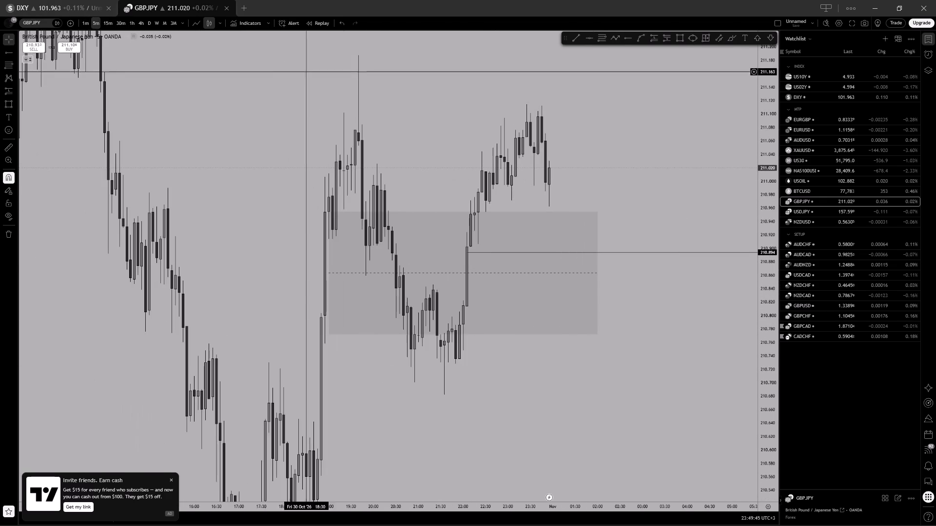
pyautogui.scroll(2, 375, 176)
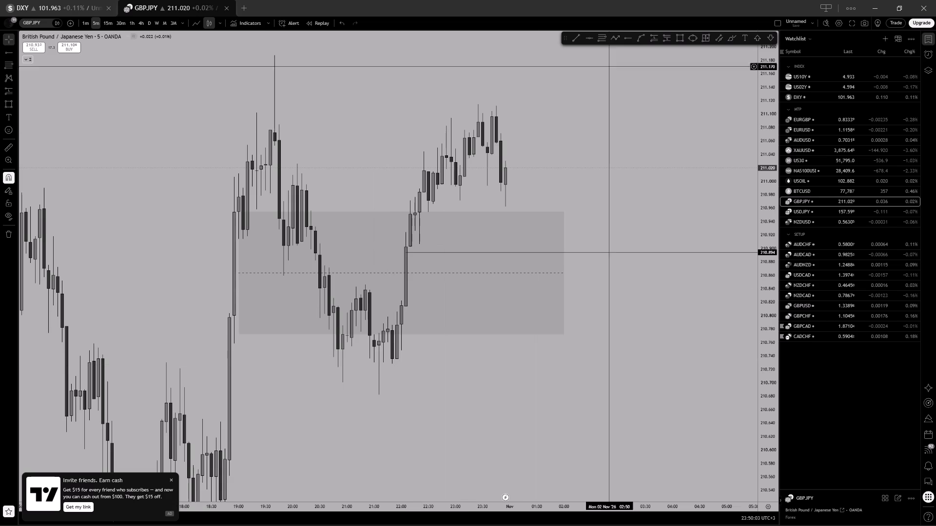
pyautogui.click(677, 36)
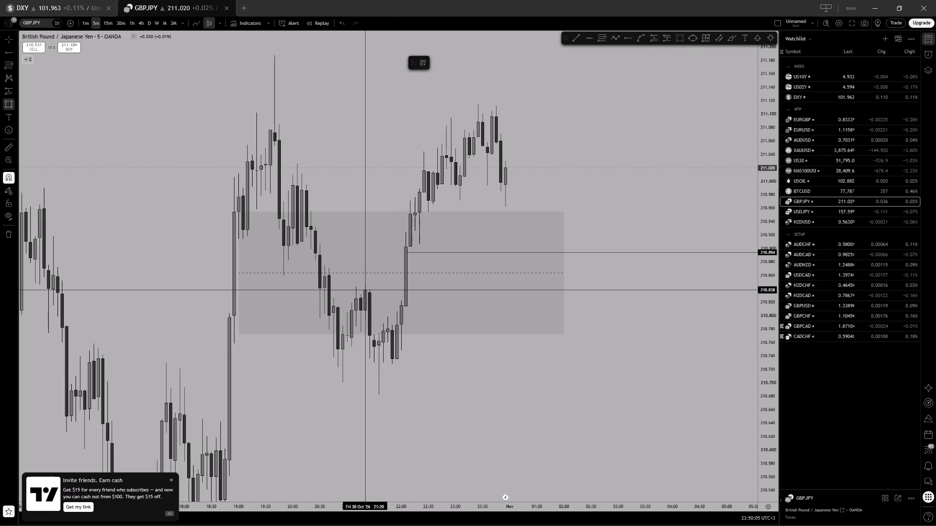
pyautogui.click(365, 289)
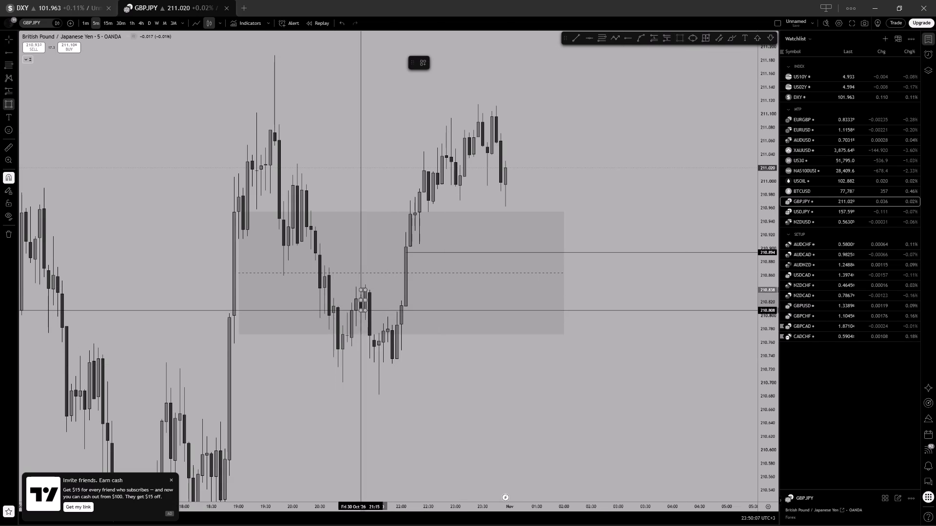
pyautogui.click(394, 358)
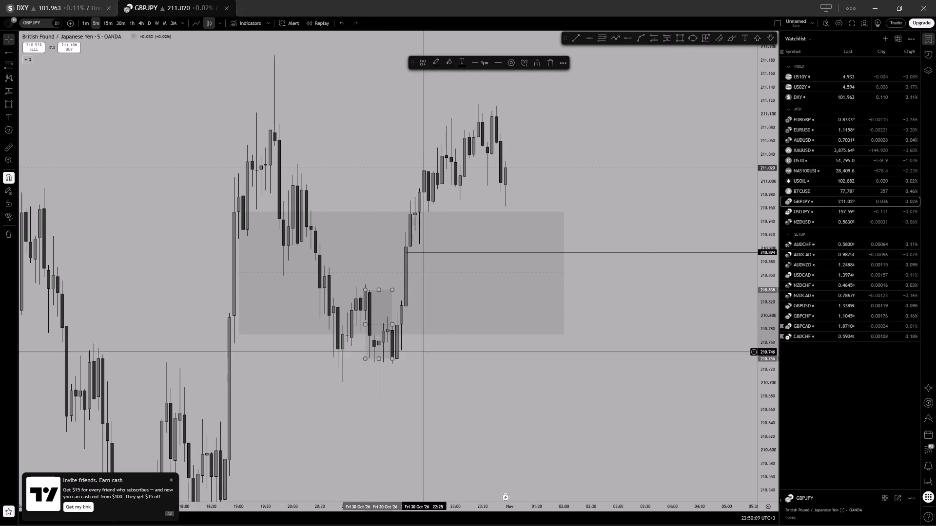
pyautogui.moveTo(393, 324); pyautogui.dragTo(520, 322)
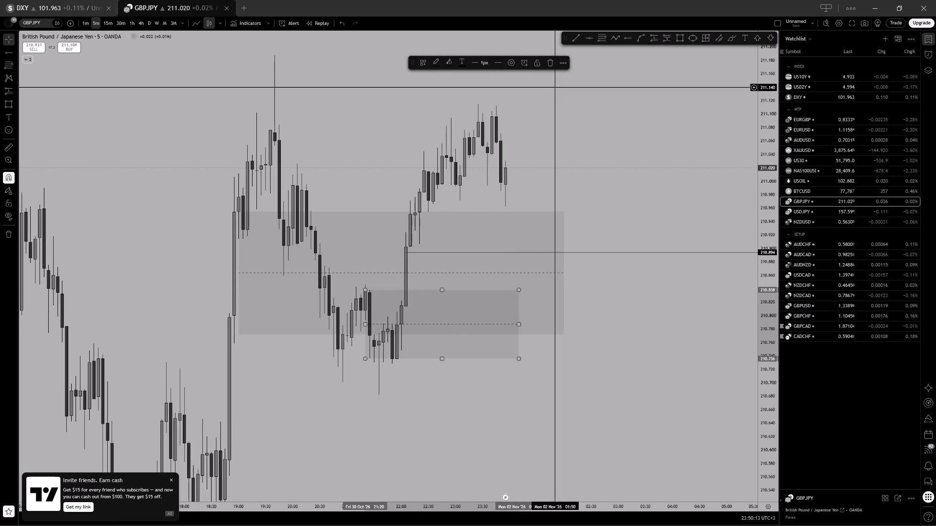
pyautogui.click(538, 61)
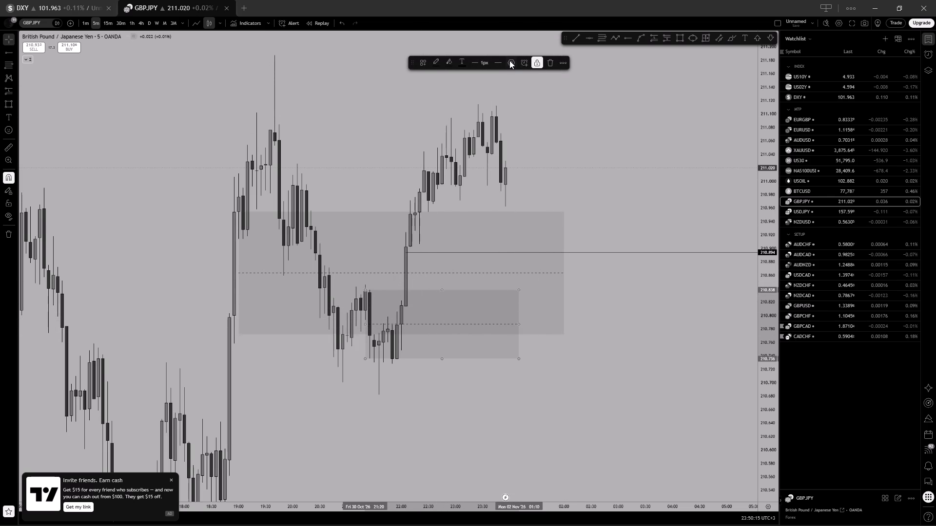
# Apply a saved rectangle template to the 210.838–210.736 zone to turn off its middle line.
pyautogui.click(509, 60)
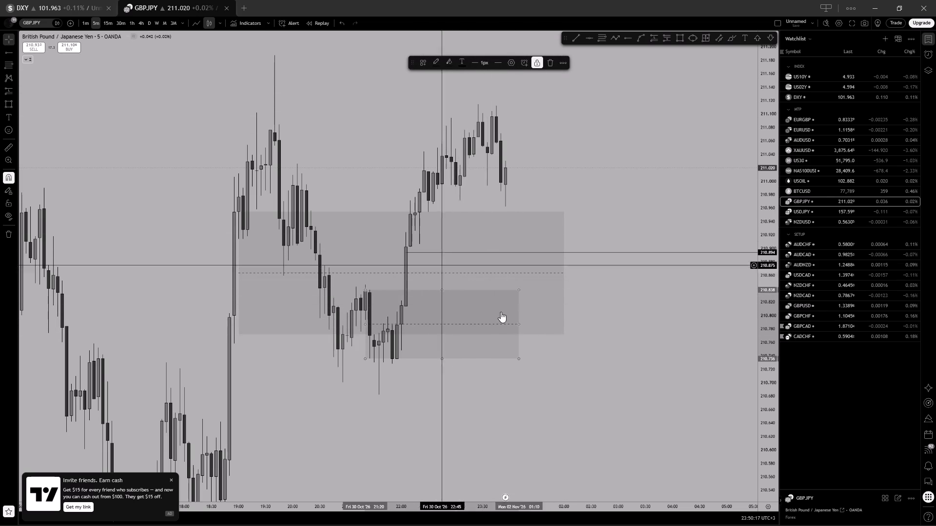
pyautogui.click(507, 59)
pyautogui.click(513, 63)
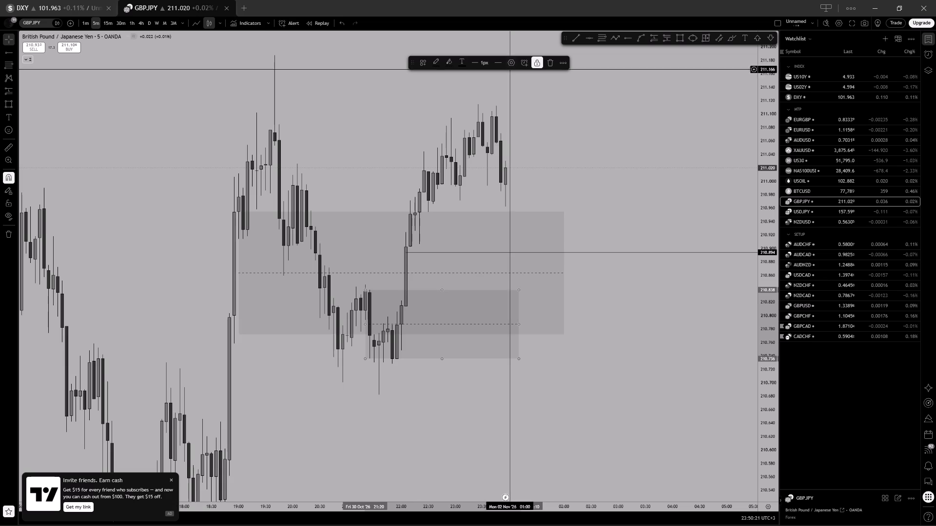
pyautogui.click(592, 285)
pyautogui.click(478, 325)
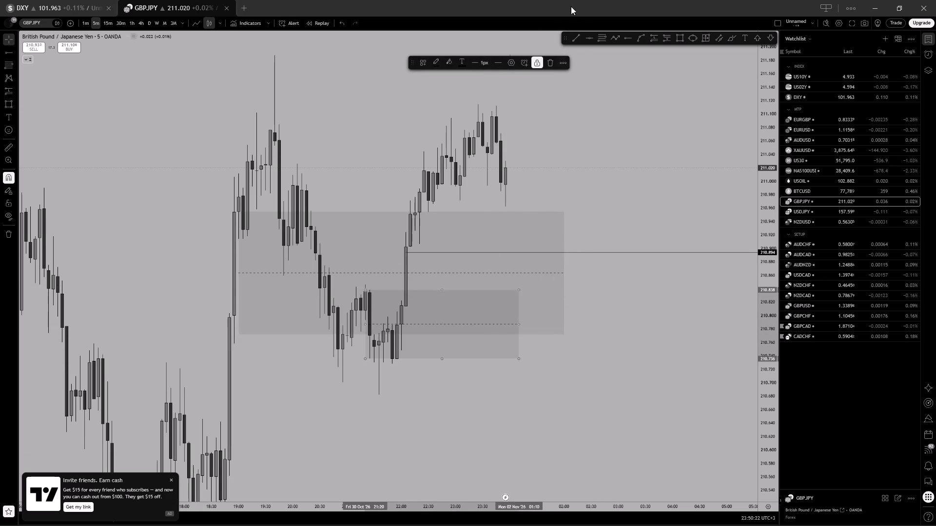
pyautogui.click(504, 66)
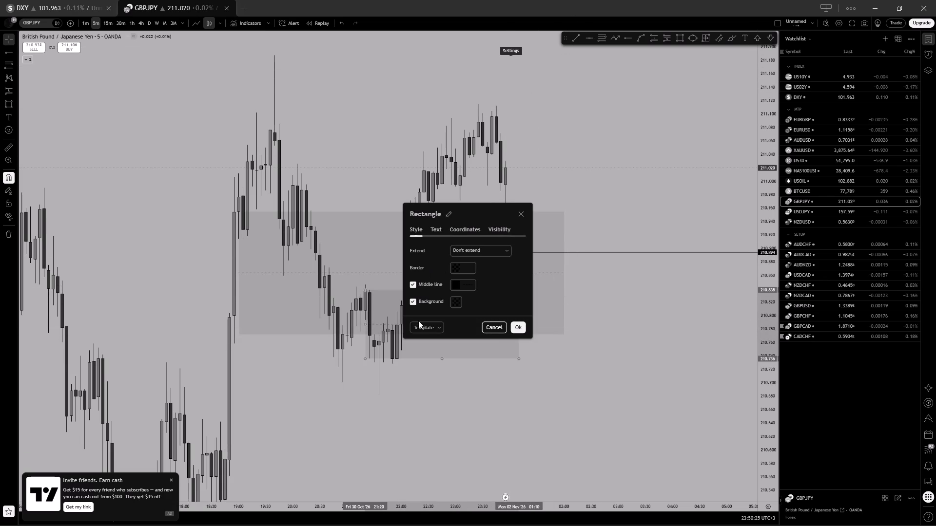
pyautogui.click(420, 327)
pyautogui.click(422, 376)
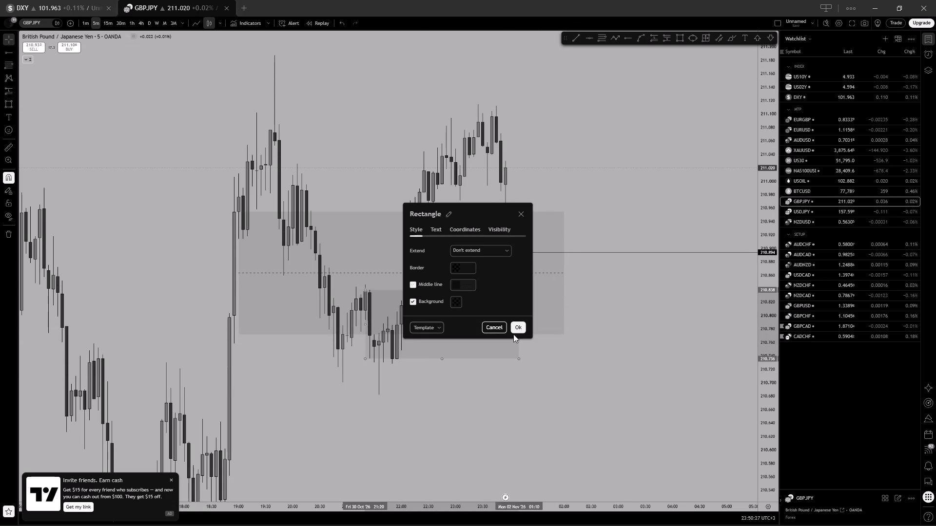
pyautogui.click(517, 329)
# Unlock the 210.838–210.736 zone, extend its end to 2 Nov 02:00 to match the larger zone, and lock it again.
pyautogui.click(539, 66)
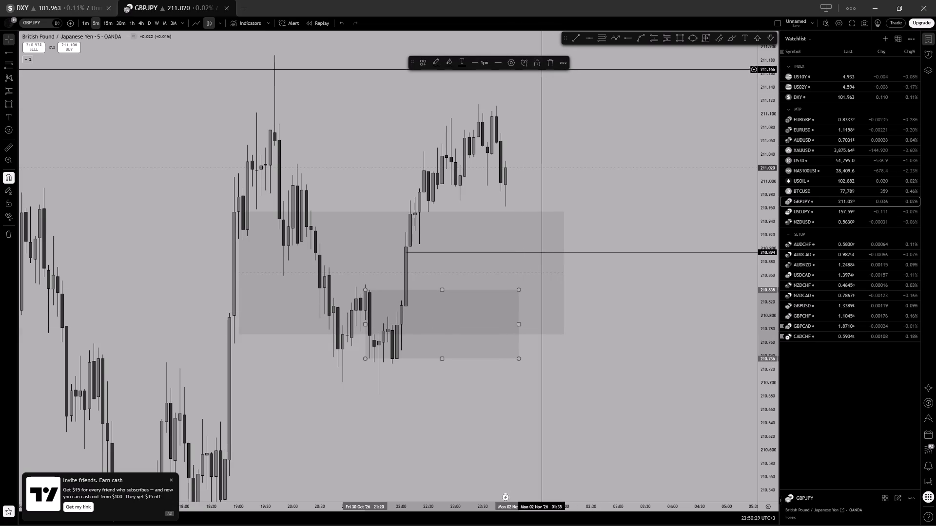
pyautogui.moveTo(518, 323); pyautogui.dragTo(569, 323)
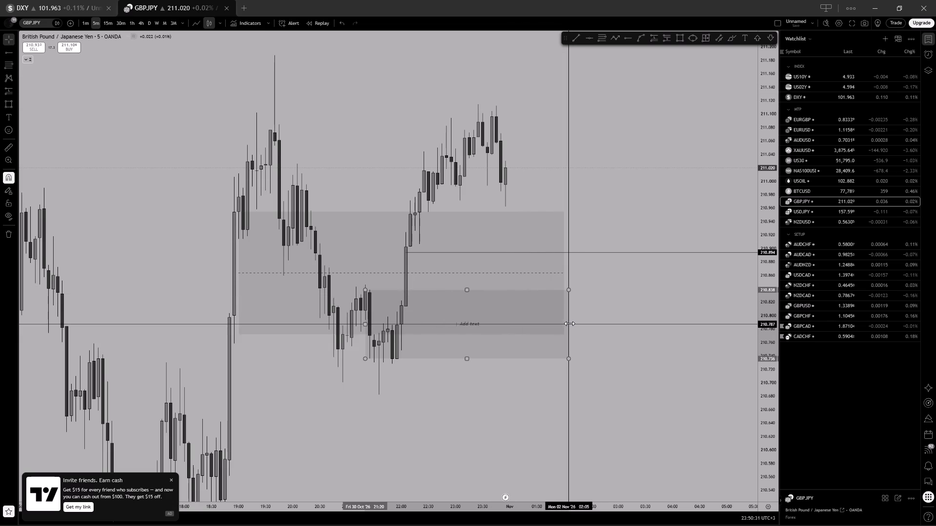
pyautogui.moveTo(569, 323); pyautogui.dragTo(565, 325)
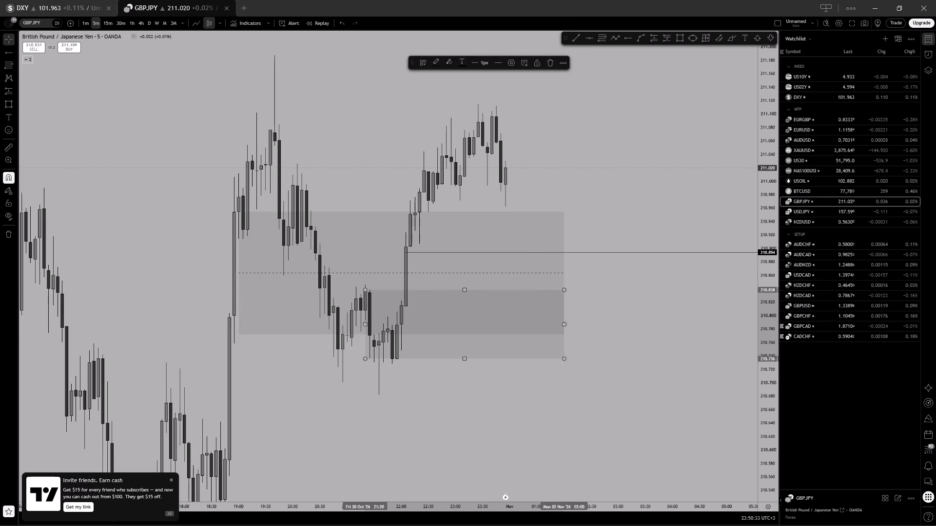
pyautogui.click(539, 62)
pyautogui.click(562, 117)
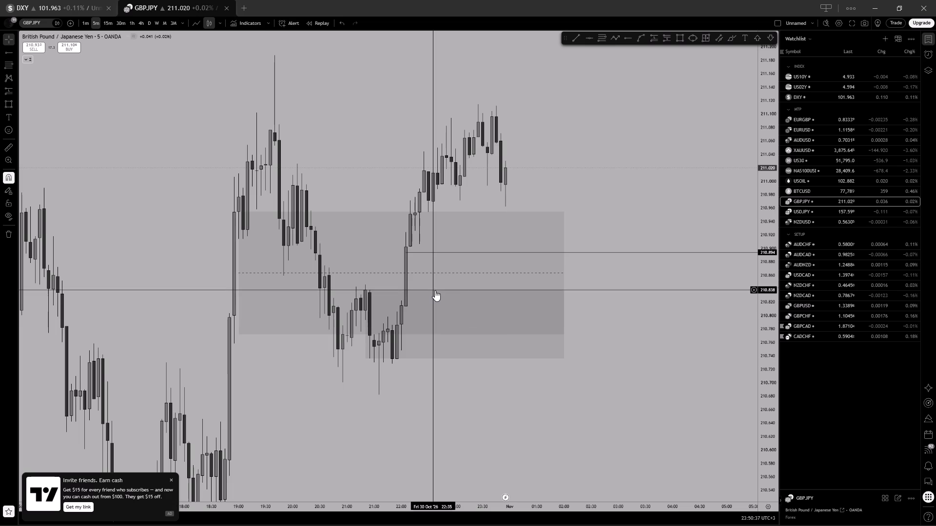
# On the 1-minute chart, place a long position from about 2 Nov 01:49 with entry 210.839, target 210.925 and stop 210.753.
pyautogui.click(435, 290)
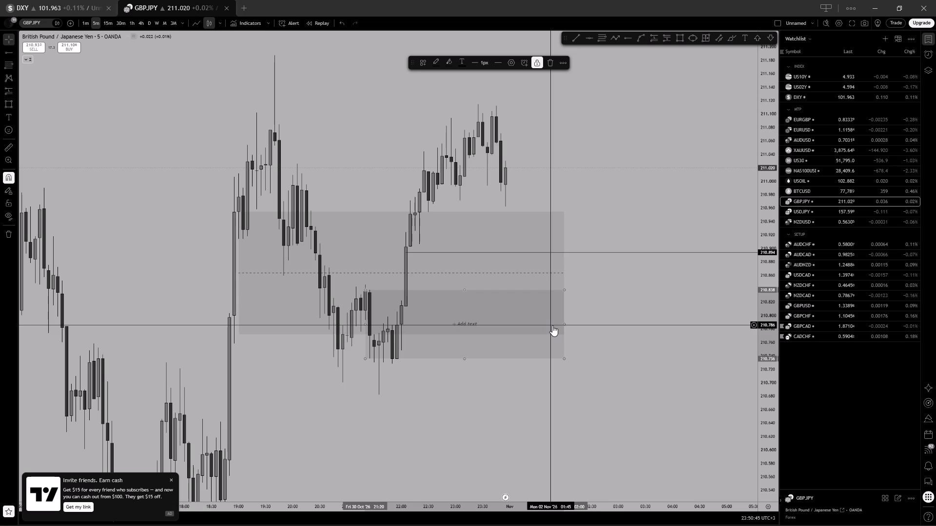
pyautogui.click(83, 22)
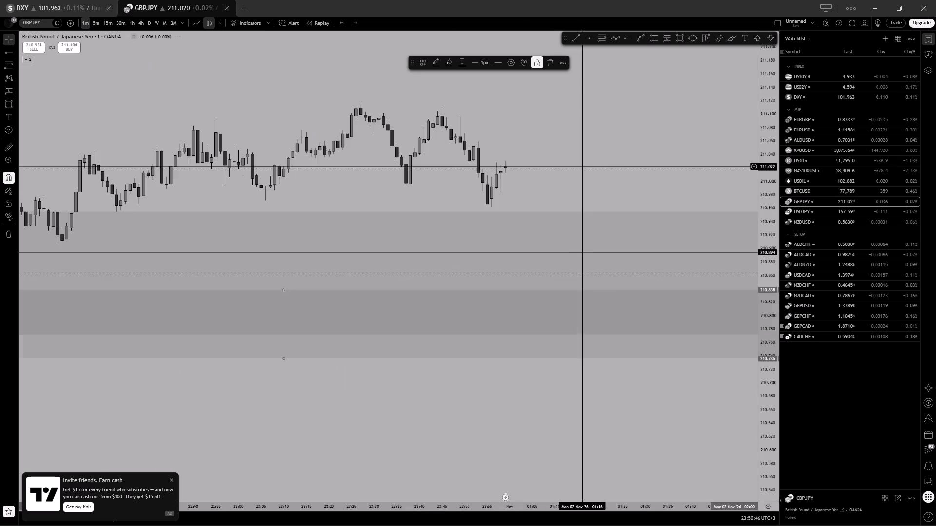
pyautogui.scroll(-10, 572, 180)
pyautogui.scroll(3, 554, 278)
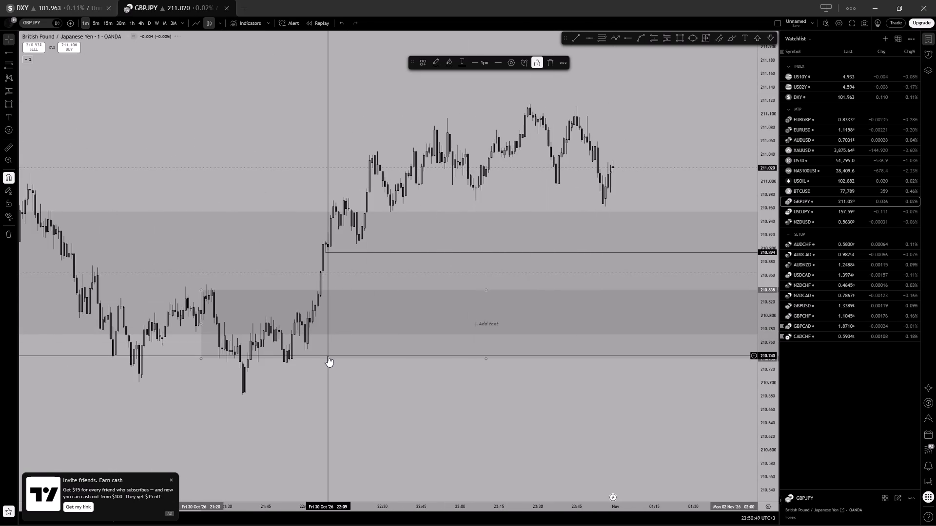
pyautogui.click(330, 358)
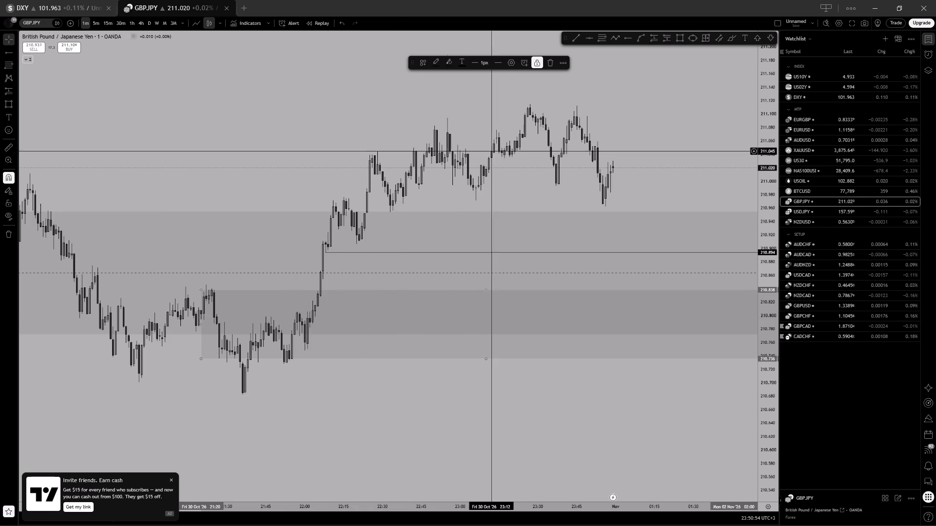
pyautogui.scroll(-5, 506, 141)
pyautogui.moveTo(578, 175); pyautogui.dragTo(304, 151)
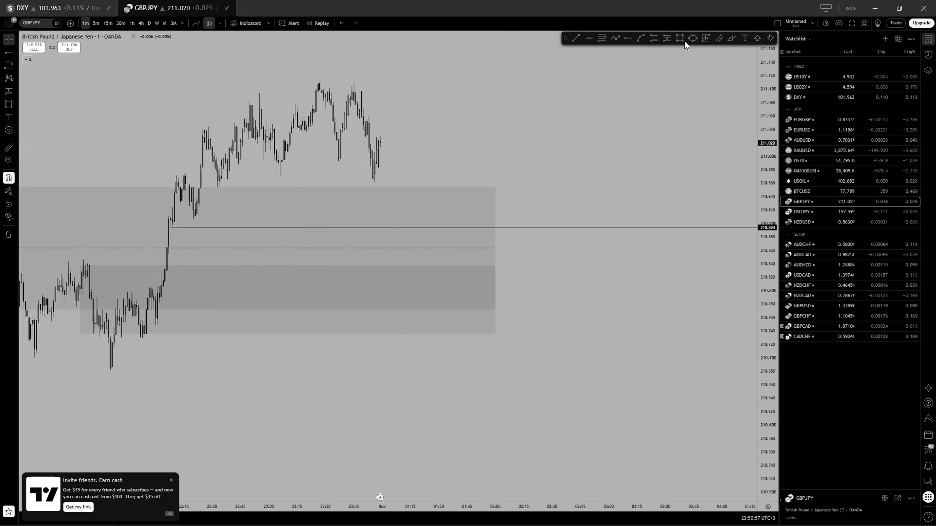
pyautogui.click(656, 38)
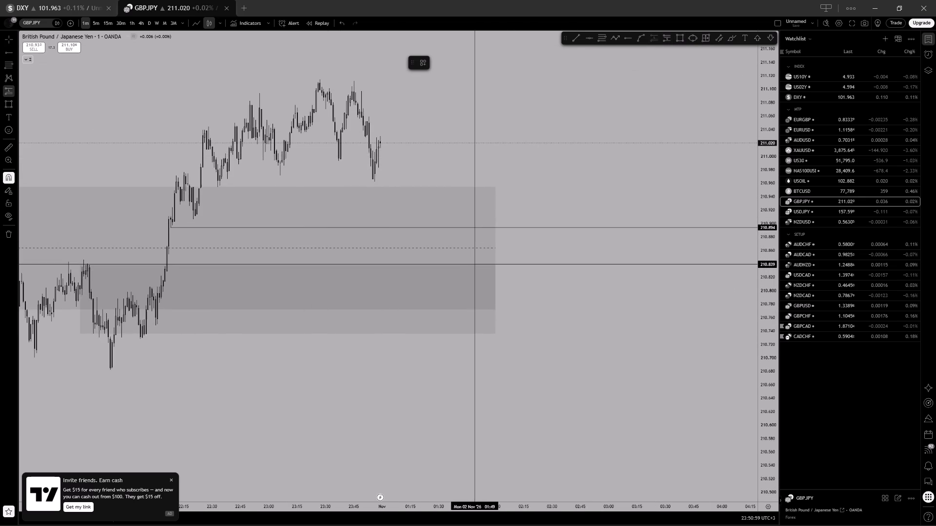
pyautogui.click(474, 265)
pyautogui.click(668, 304)
pyautogui.rightClick(668, 304)
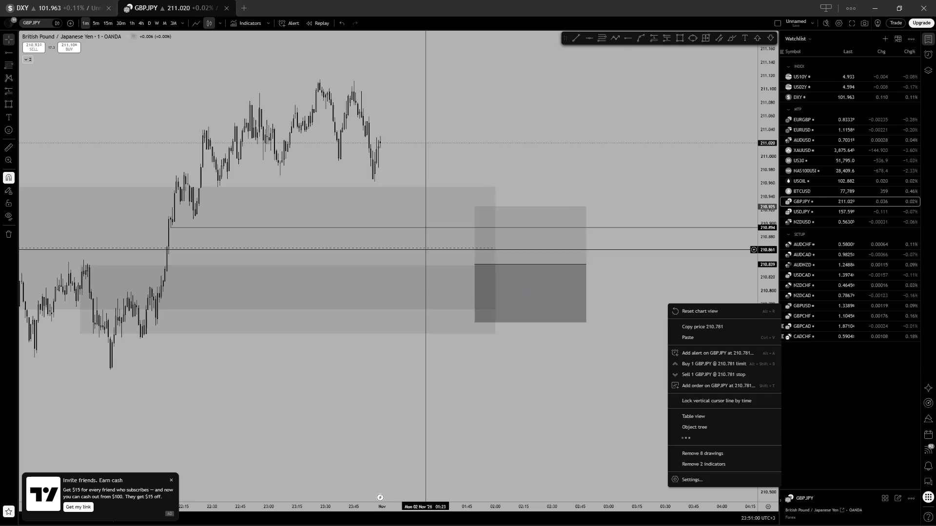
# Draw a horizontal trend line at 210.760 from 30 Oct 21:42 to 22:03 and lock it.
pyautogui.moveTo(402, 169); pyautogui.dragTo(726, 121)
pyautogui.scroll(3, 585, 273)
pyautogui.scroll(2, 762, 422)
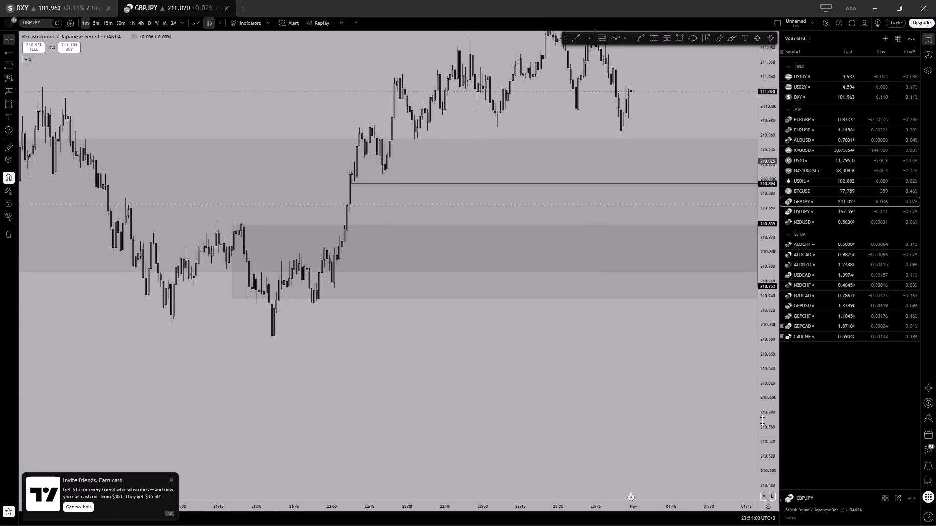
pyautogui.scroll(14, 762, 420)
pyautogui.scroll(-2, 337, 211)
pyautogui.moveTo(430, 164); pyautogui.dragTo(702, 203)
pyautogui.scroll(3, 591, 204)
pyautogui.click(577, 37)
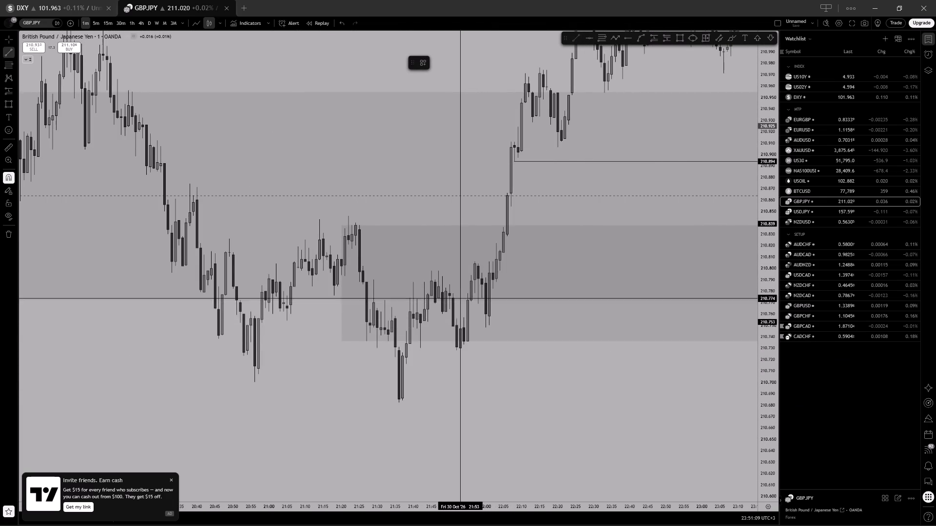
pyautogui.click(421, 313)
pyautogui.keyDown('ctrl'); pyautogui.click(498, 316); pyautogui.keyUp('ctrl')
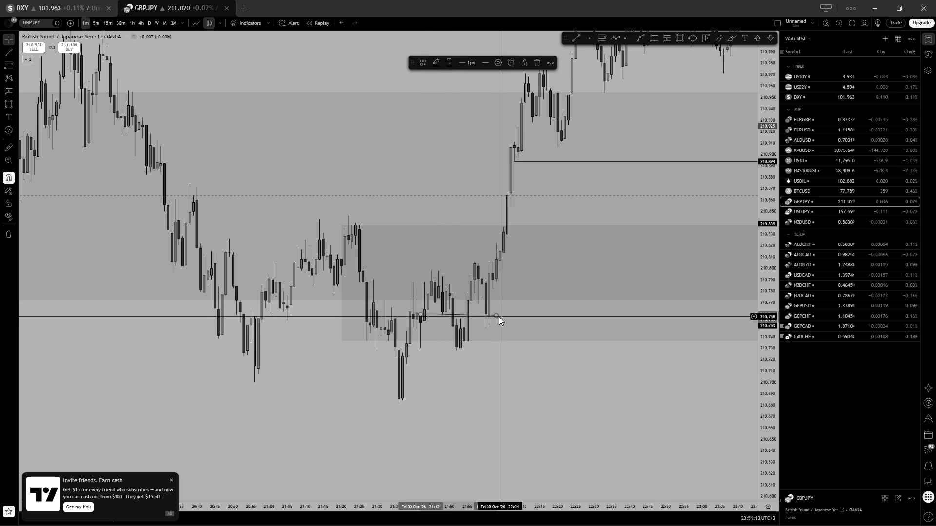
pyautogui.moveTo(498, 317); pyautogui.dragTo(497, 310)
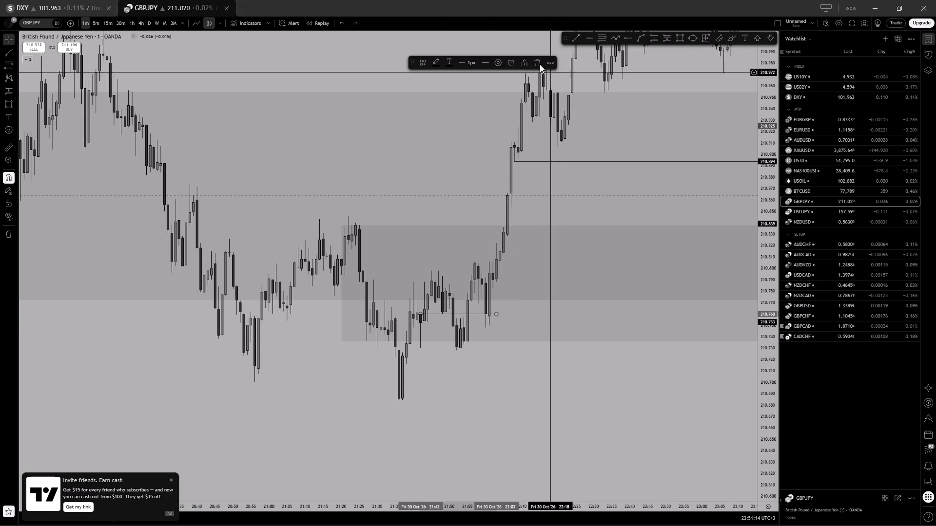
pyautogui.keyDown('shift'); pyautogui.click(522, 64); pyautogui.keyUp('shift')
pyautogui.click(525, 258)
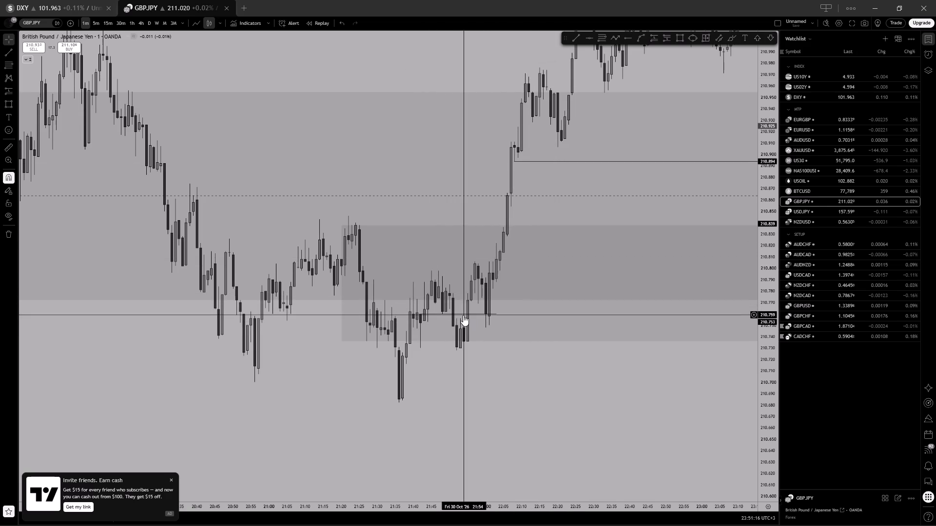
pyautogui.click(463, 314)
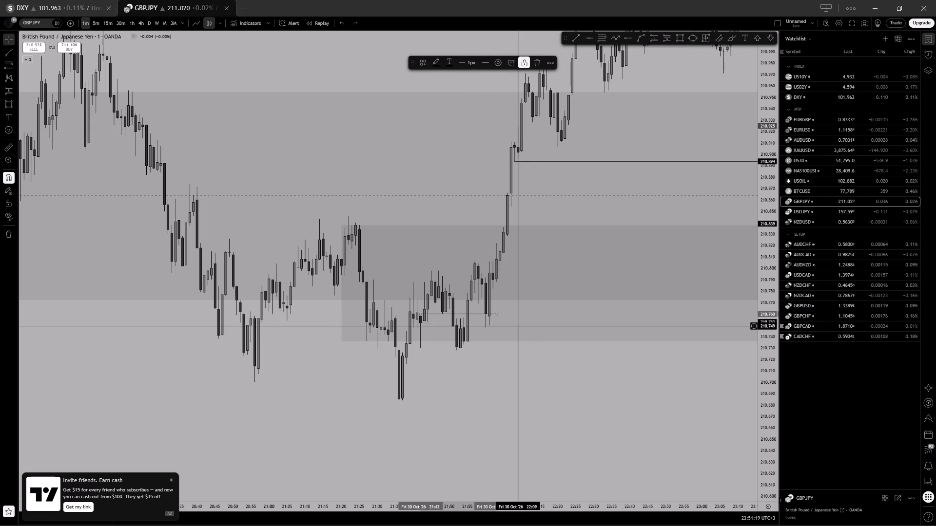
# Draw a horizontal ray at 210.748 starting at the 30 Oct 22:00 low and lock it.
pyautogui.click(630, 39)
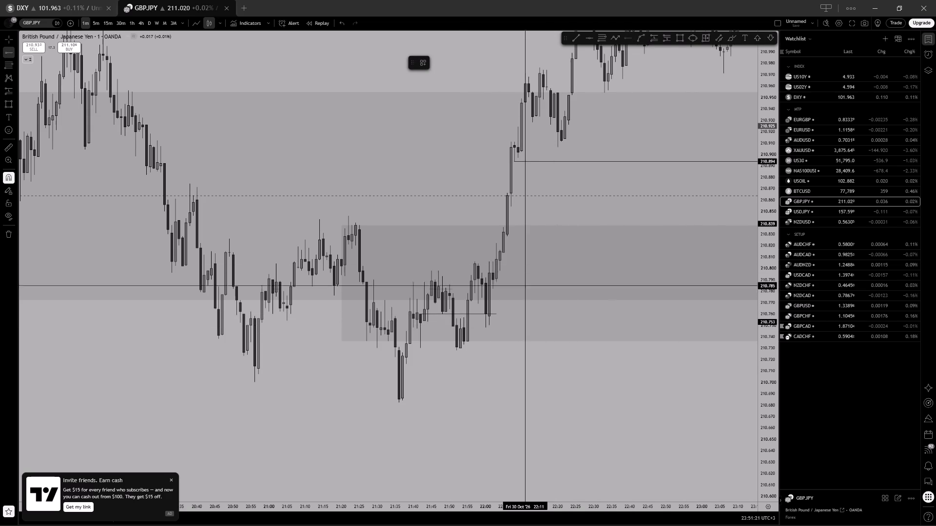
pyautogui.click(485, 333)
pyautogui.click(527, 65)
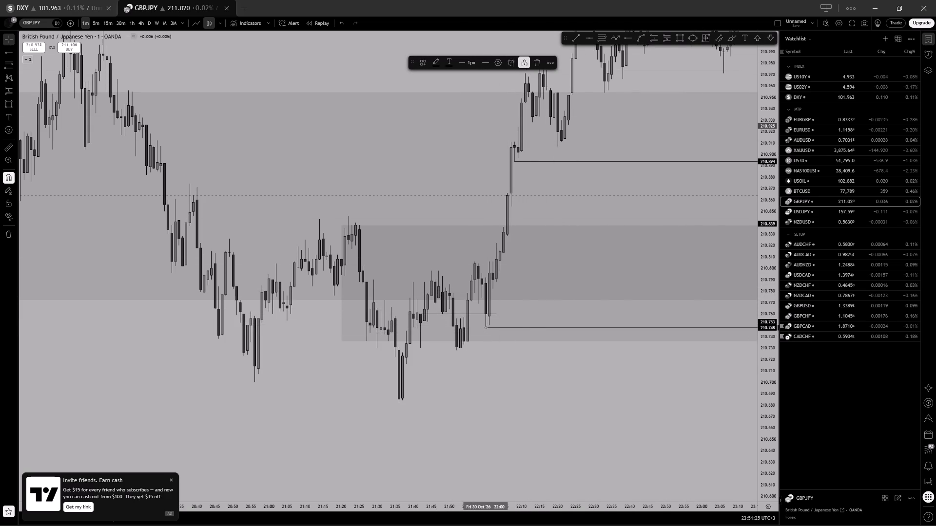
pyautogui.click(527, 38)
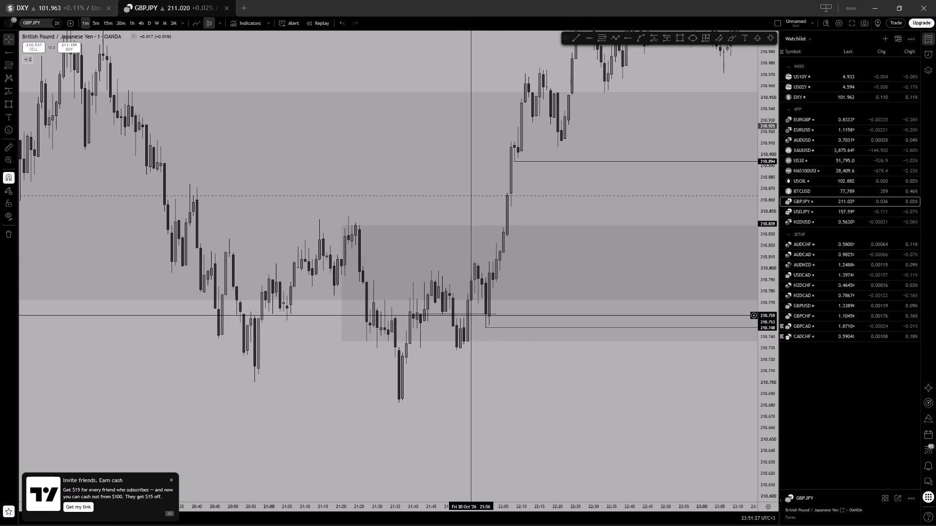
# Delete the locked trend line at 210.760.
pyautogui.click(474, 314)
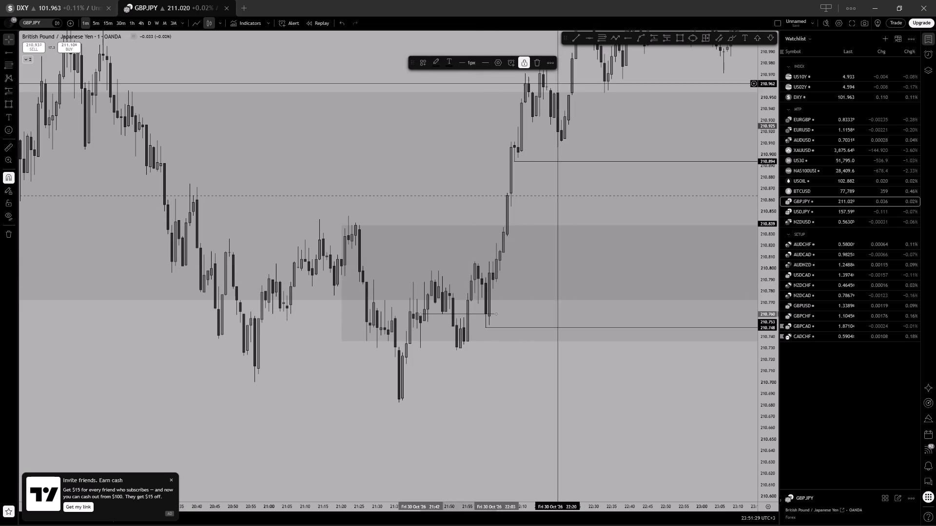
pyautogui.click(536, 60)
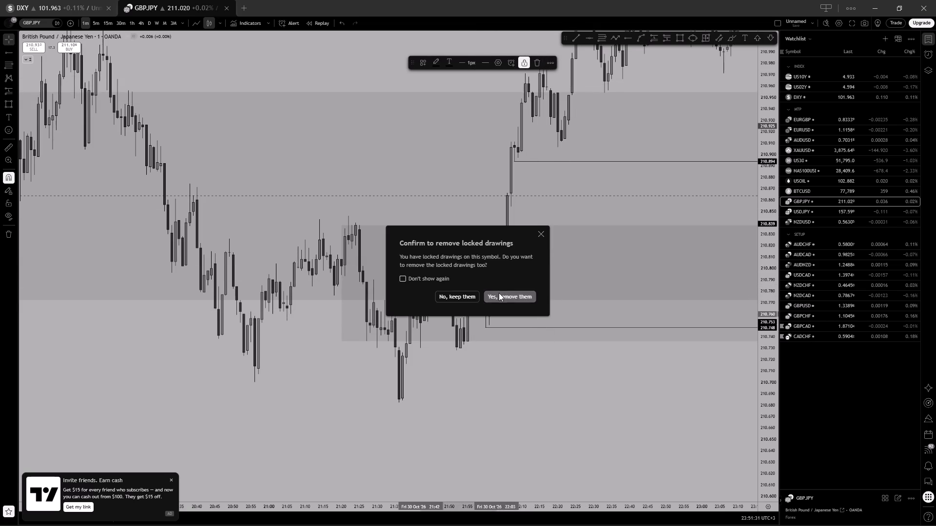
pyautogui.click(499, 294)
# Turn the middle line of the 210.838–210.736 rectangle zone back on.
pyautogui.scroll(-4, 577, 224)
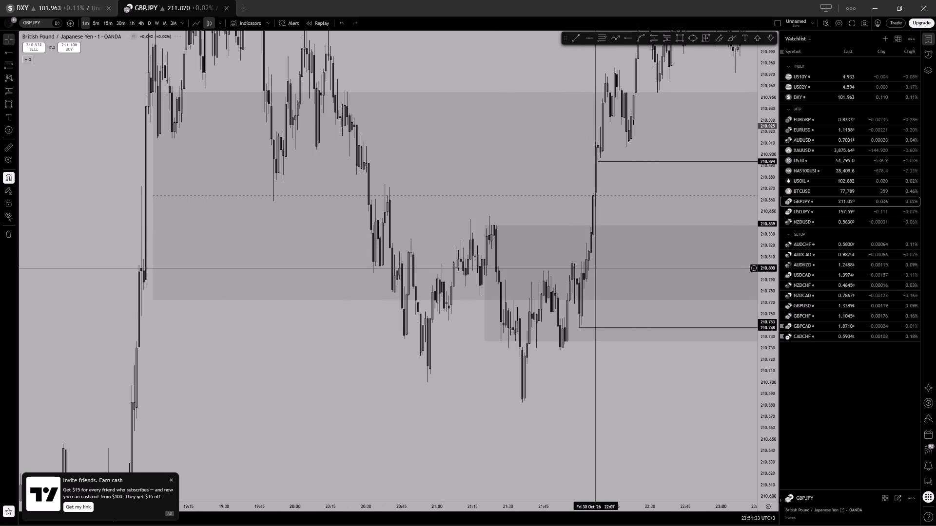
pyautogui.scroll(2, 597, 262)
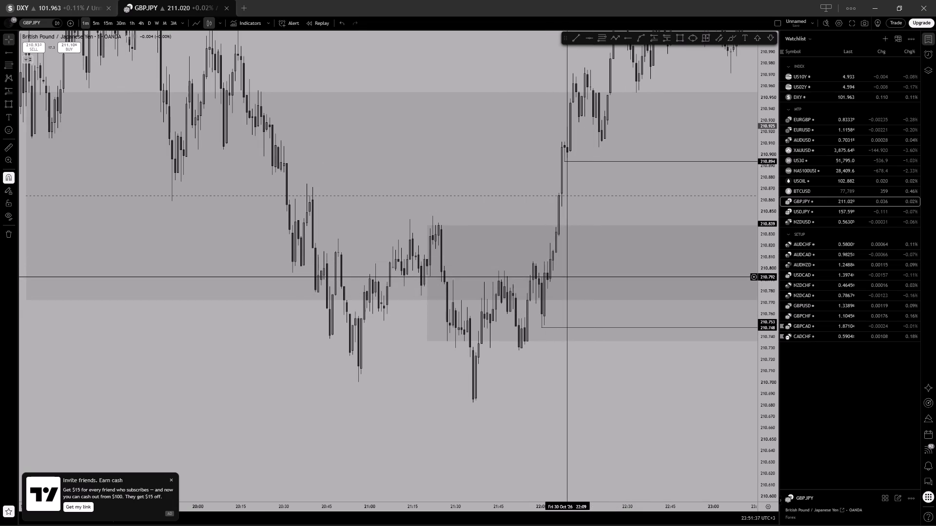
pyautogui.click(428, 308)
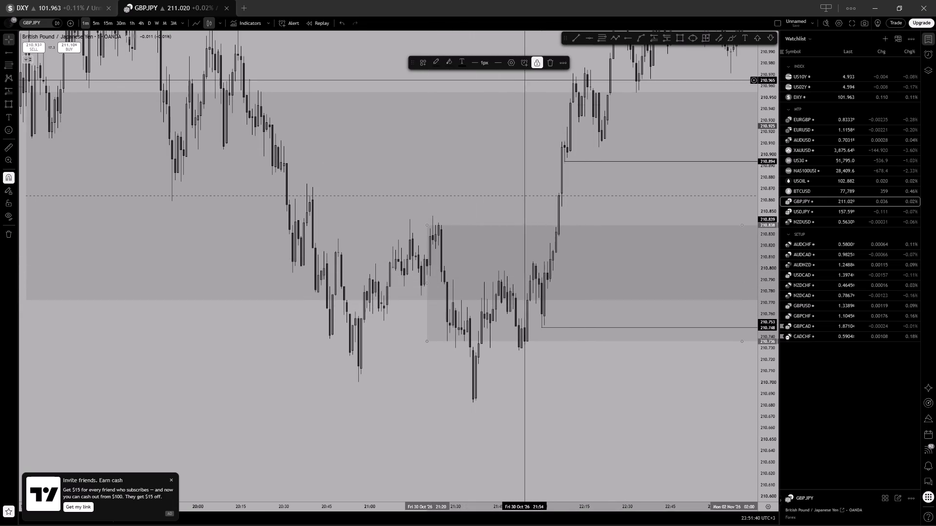
pyautogui.click(512, 65)
pyautogui.click(413, 282)
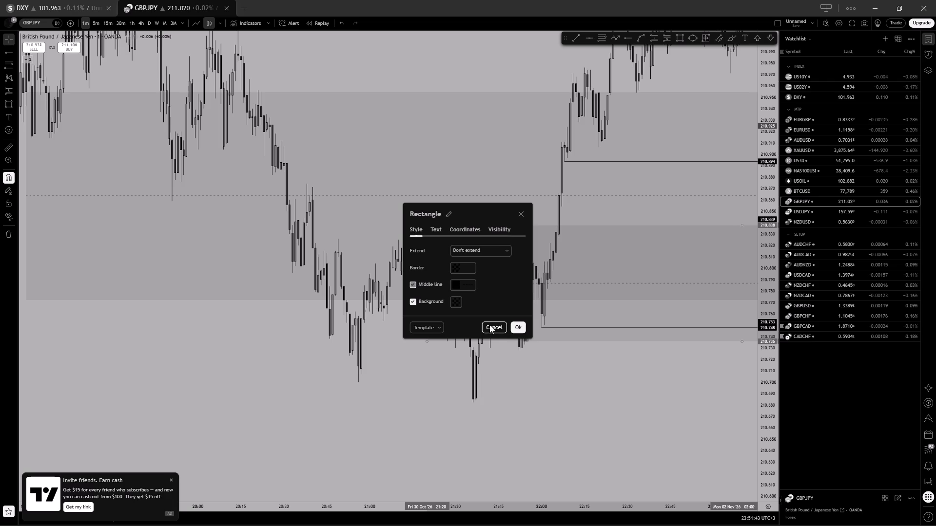
pyautogui.click(516, 328)
pyautogui.click(453, 349)
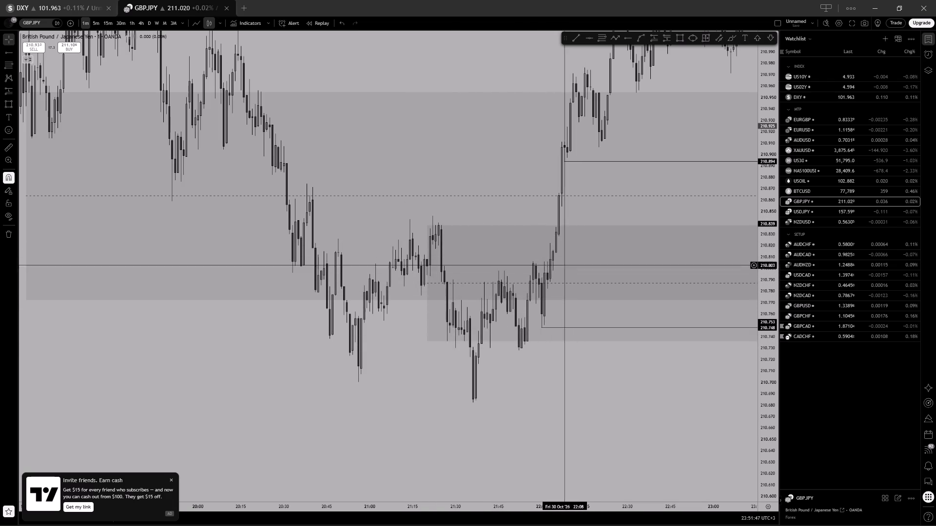
# Lower the stop of the GBPJPY long position to 210.737, at the bottom of the lower rectangle zone.
pyautogui.scroll(-3, 532, 175)
pyautogui.moveTo(531, 365); pyautogui.dragTo(340, 351)
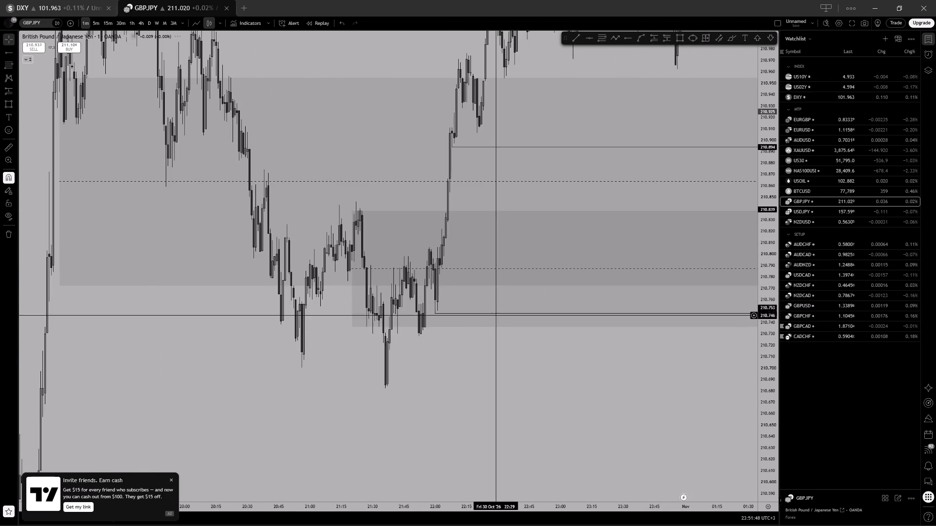
pyautogui.click(481, 314)
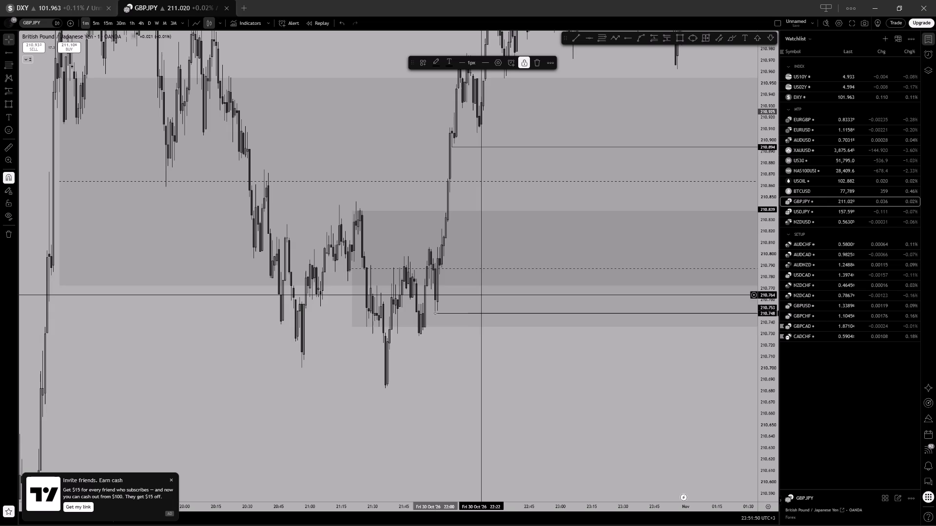
pyautogui.moveTo(572, 369); pyautogui.dragTo(205, 379)
pyautogui.scroll(-2, 388, 345)
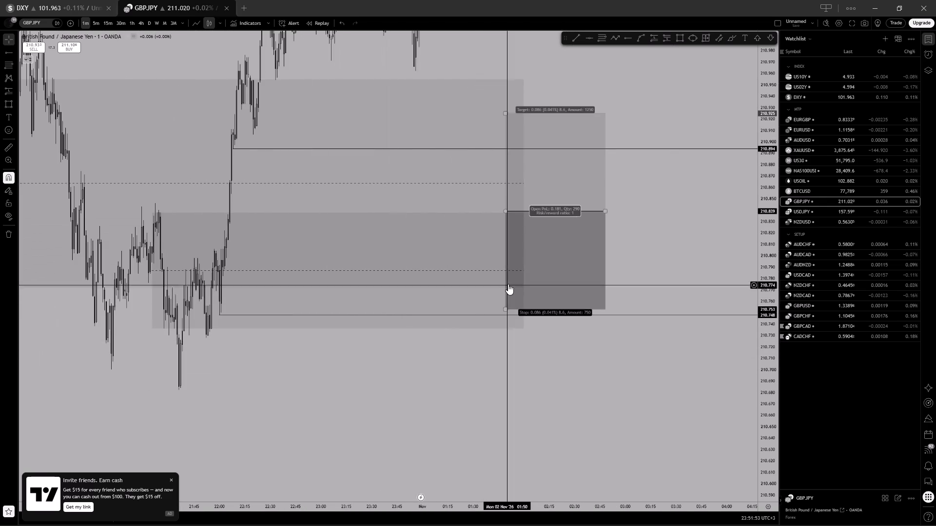
pyautogui.moveTo(506, 310); pyautogui.dragTo(510, 328)
pyautogui.scroll(-12, 773, 358)
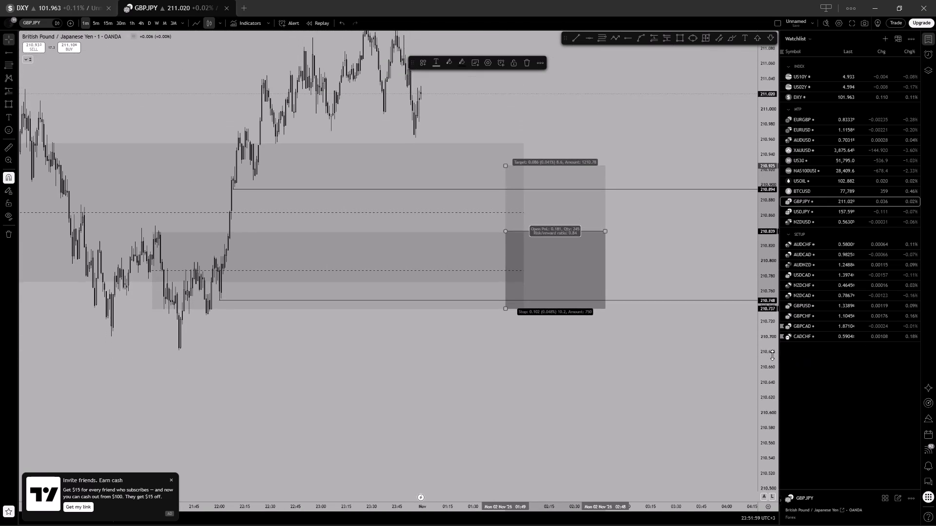
# Draw a horizontal ray at 211.187 starting at the 30 Oct 19:41 high and lock it.
pyautogui.scroll(-8, 772, 355)
pyautogui.moveTo(349, 71); pyautogui.dragTo(711, 303)
pyautogui.scroll(8, 445, 217)
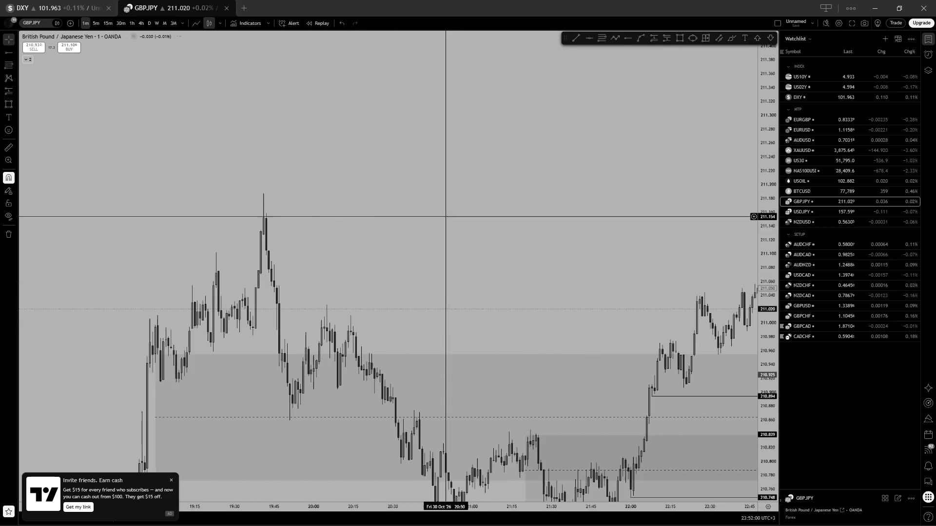
pyautogui.moveTo(426, 205); pyautogui.dragTo(880, 297)
pyautogui.scroll(1, 595, 235)
pyautogui.moveTo(619, 249); pyautogui.dragTo(410, 205)
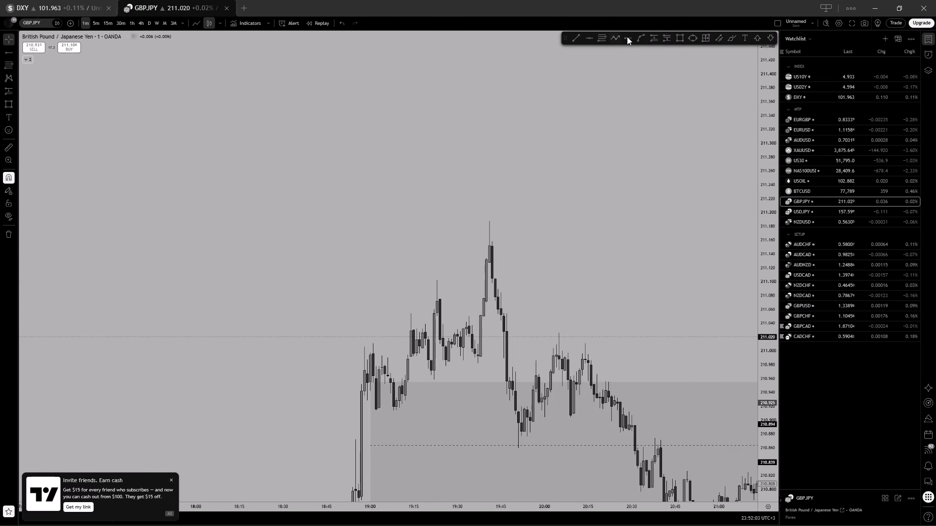
pyautogui.click(627, 37)
pyautogui.click(491, 220)
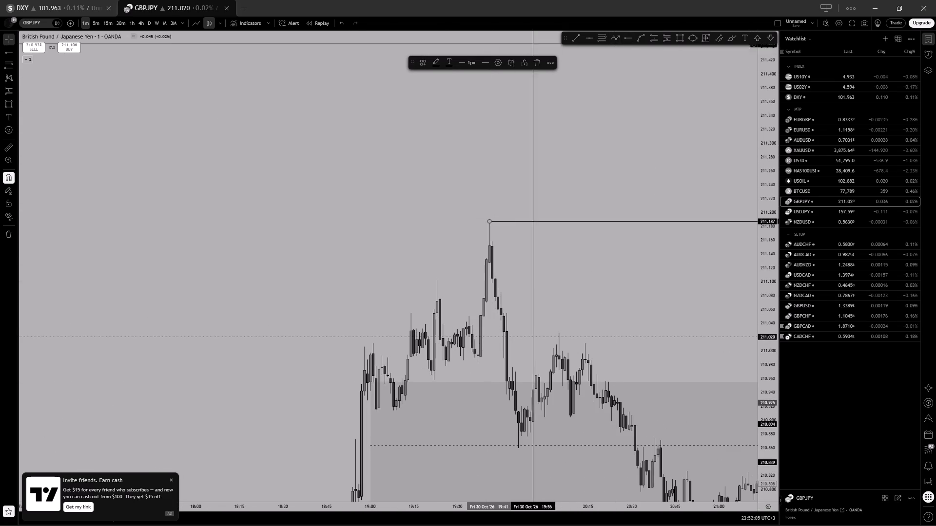
pyautogui.click(528, 59)
pyautogui.click(508, 121)
# Raise the long position's target to 211.188, at the ray on the 30 Oct high, and lock the position.
pyautogui.scroll(-5, 512, 124)
pyautogui.moveTo(682, 203); pyautogui.dragTo(416, 135)
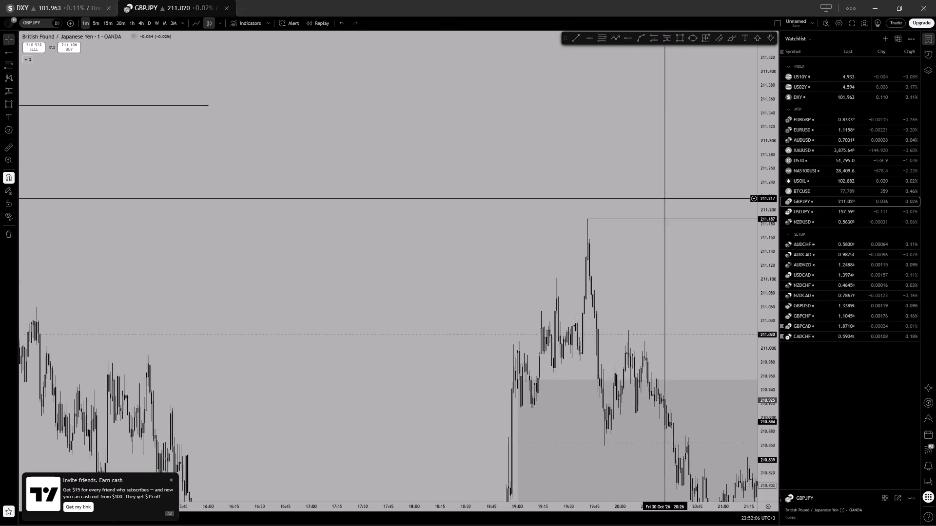
pyautogui.moveTo(416, 135); pyautogui.dragTo(128, 15)
pyautogui.scroll(-3, 651, 131)
pyautogui.moveTo(674, 131); pyautogui.dragTo(634, 202)
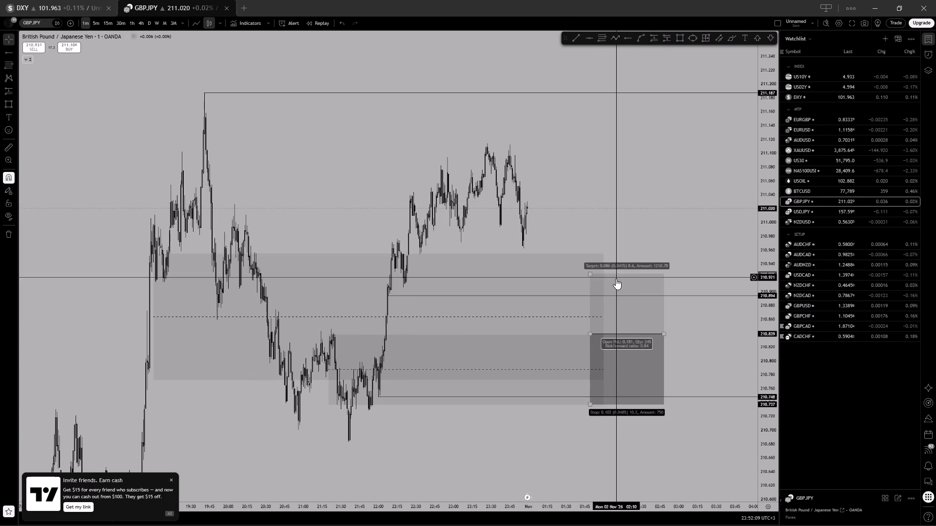
pyautogui.moveTo(591, 274); pyautogui.dragTo(624, 91)
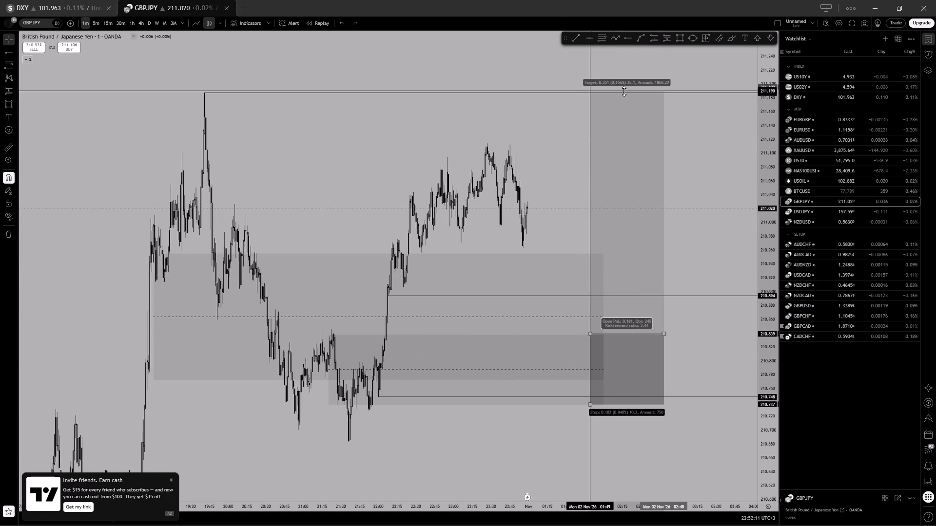
pyautogui.moveTo(624, 91); pyautogui.dragTo(628, 94)
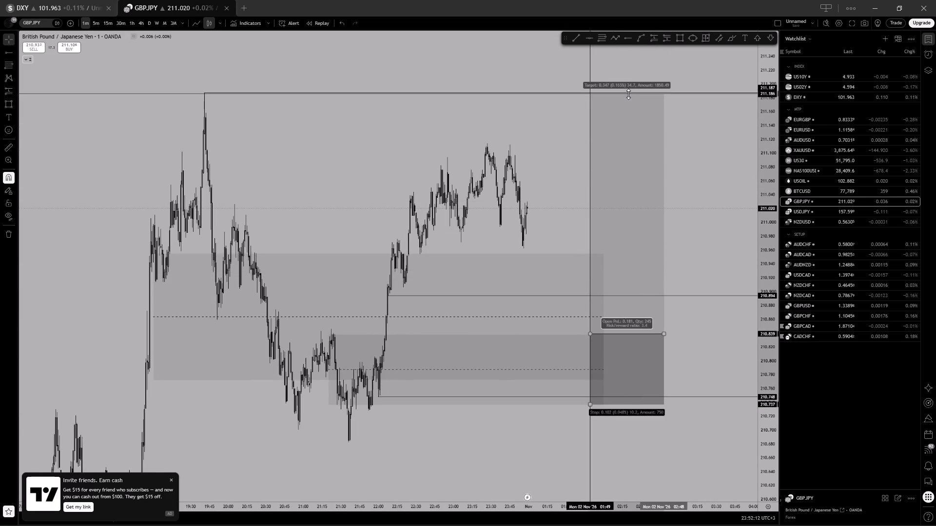
pyautogui.moveTo(628, 94); pyautogui.dragTo(630, 93)
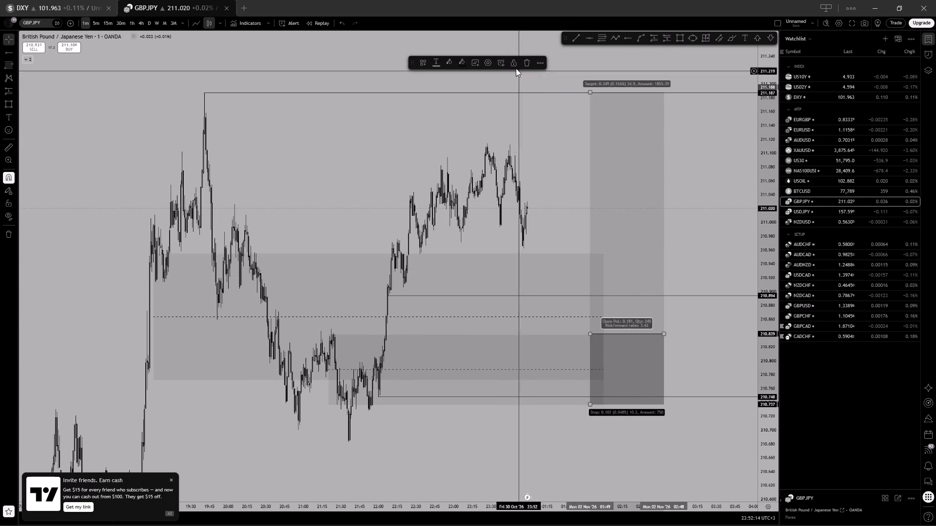
pyautogui.click(513, 66)
pyautogui.click(531, 166)
# Hide the watchlist to widen the GBPJPY chart.
pyautogui.scroll(-4, 604, 162)
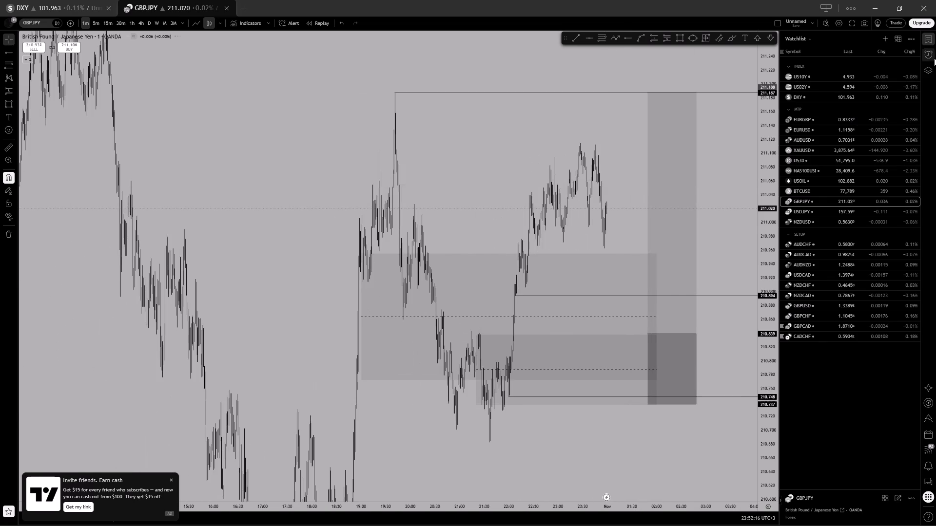
pyautogui.click(929, 41)
# Examine the 1-minute GBPJPY trade plan, checking the lower rectangle zone and the long position's entry, stop and target.
pyautogui.scroll(7, 765, 169)
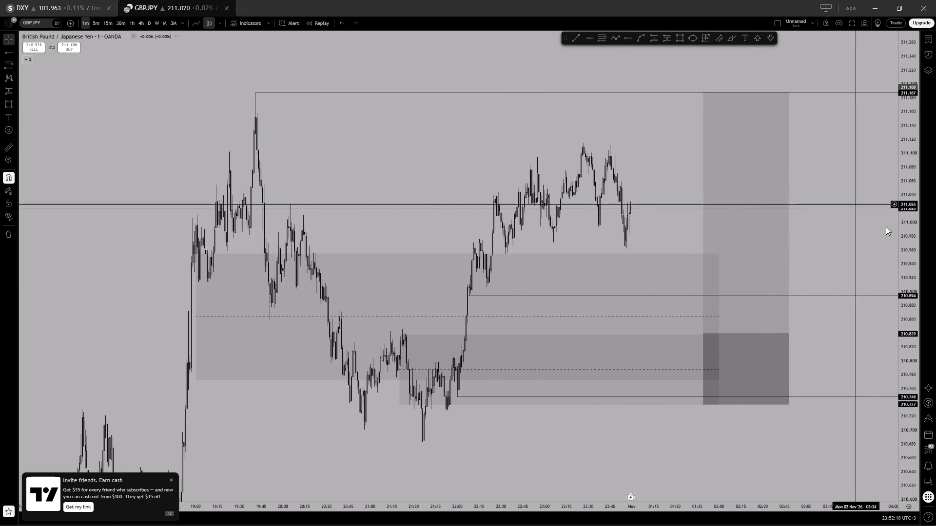
pyautogui.scroll(-7, 905, 275)
pyautogui.scroll(-3, 597, 178)
pyautogui.moveTo(647, 178); pyautogui.dragTo(561, 159)
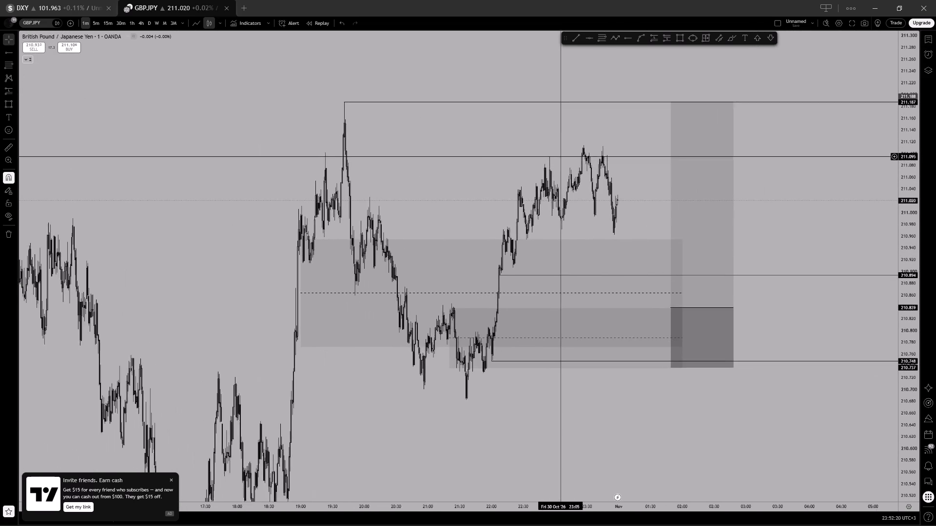
pyautogui.scroll(2, 567, 151)
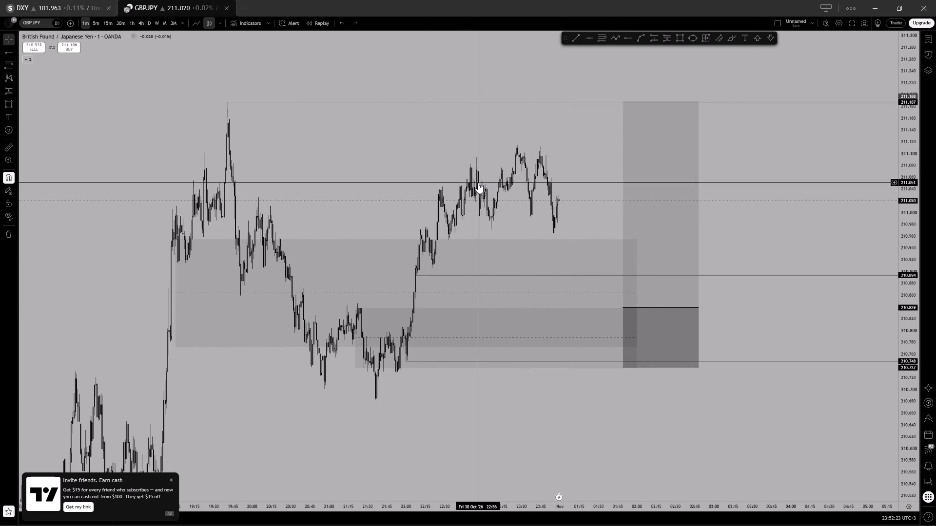
pyautogui.click(510, 311)
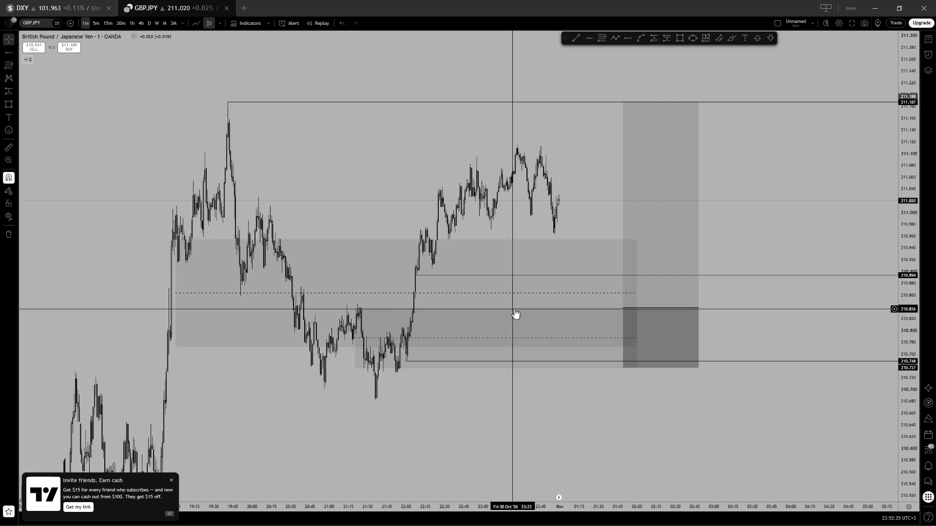
pyautogui.click(514, 308)
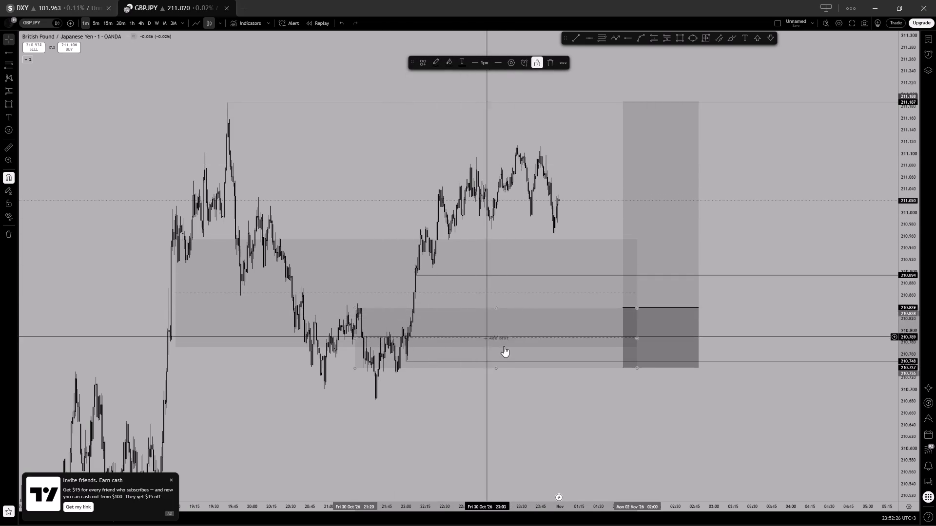
pyautogui.scroll(2, 505, 331)
pyautogui.click(602, 289)
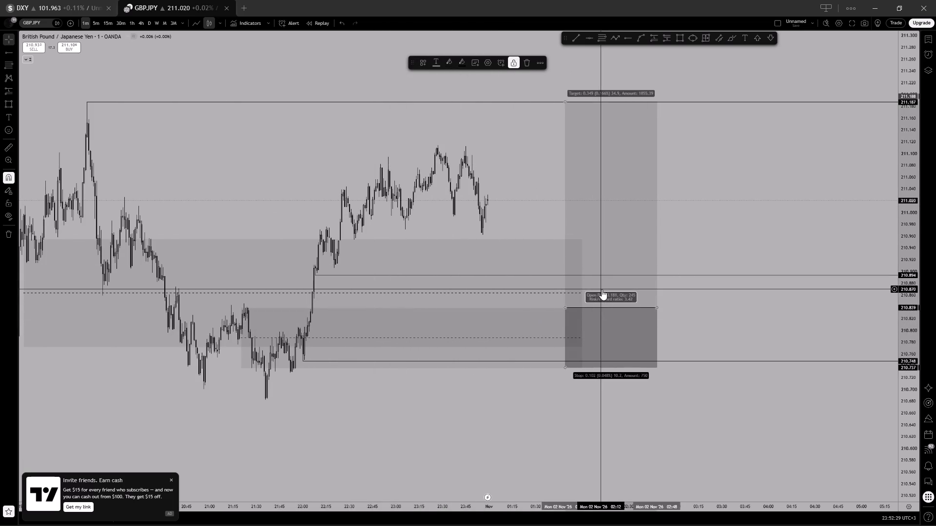
pyautogui.click(694, 197)
pyautogui.click(629, 307)
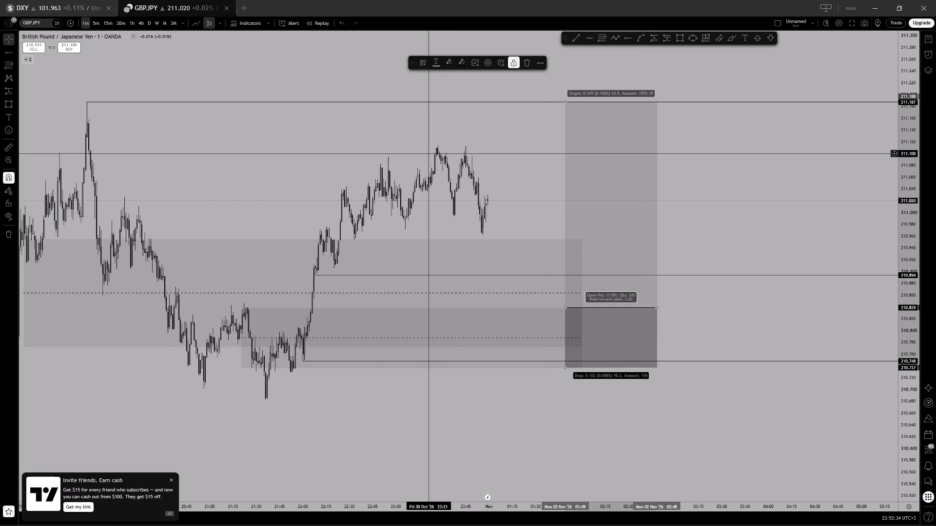
# Review the GBPJPY long trade plan on the 5-minute timeframe.
pyautogui.click(97, 20)
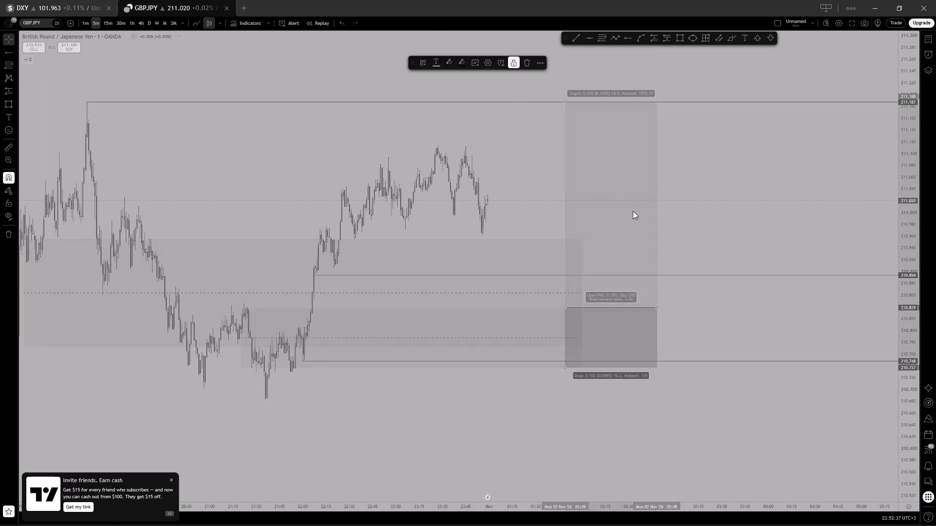
pyautogui.scroll(7, 642, 257)
pyautogui.moveTo(468, 235); pyautogui.dragTo(838, 248)
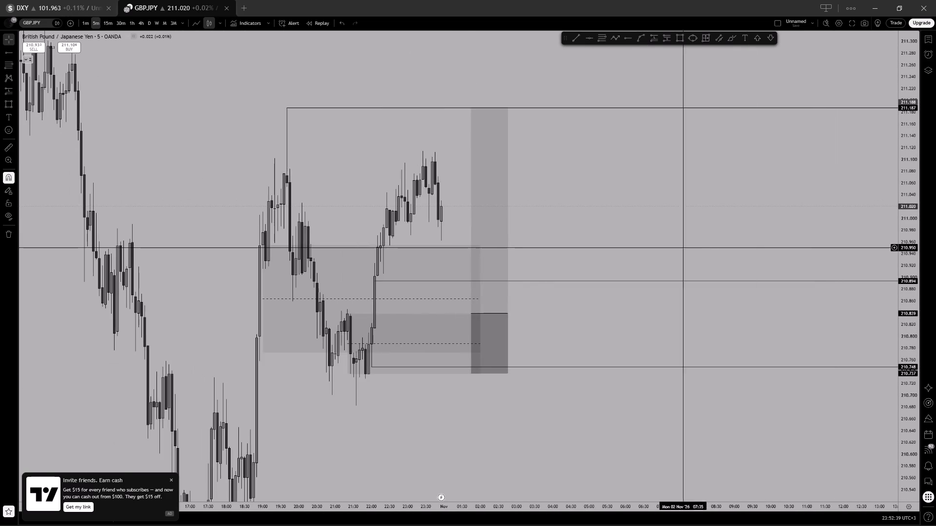
pyautogui.scroll(-1, 629, 246)
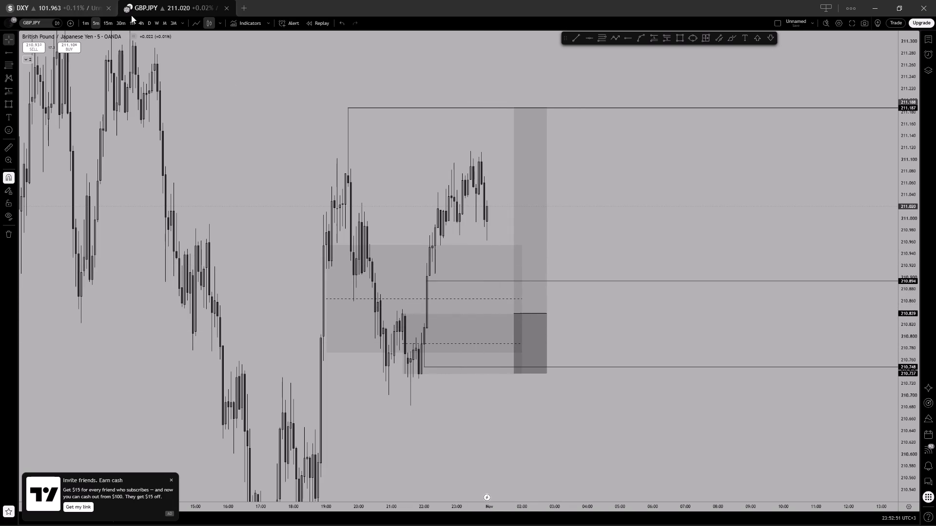
# Return GBPJPY to the 1-minute timeframe and examine price against the zones, rays and long position.
pyautogui.click(85, 23)
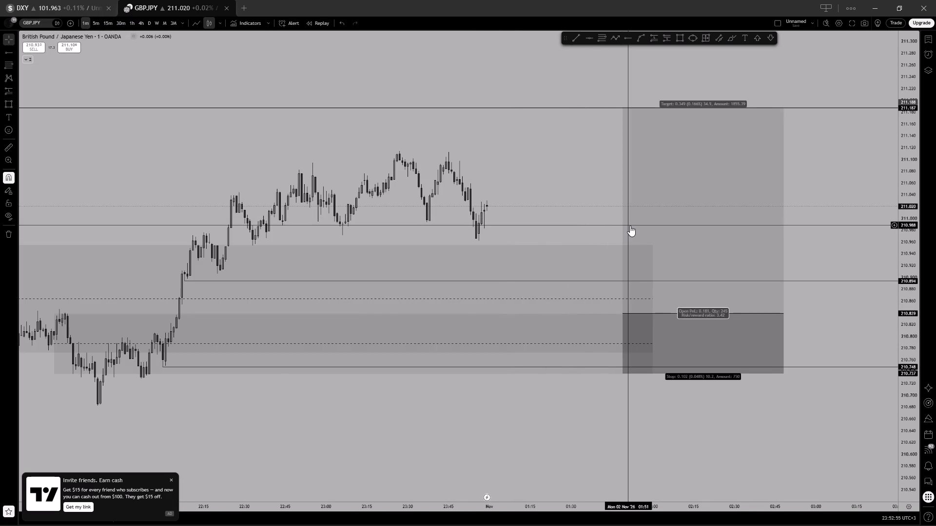
pyautogui.scroll(-11, 488, 127)
pyautogui.moveTo(753, 167); pyautogui.dragTo(627, 170)
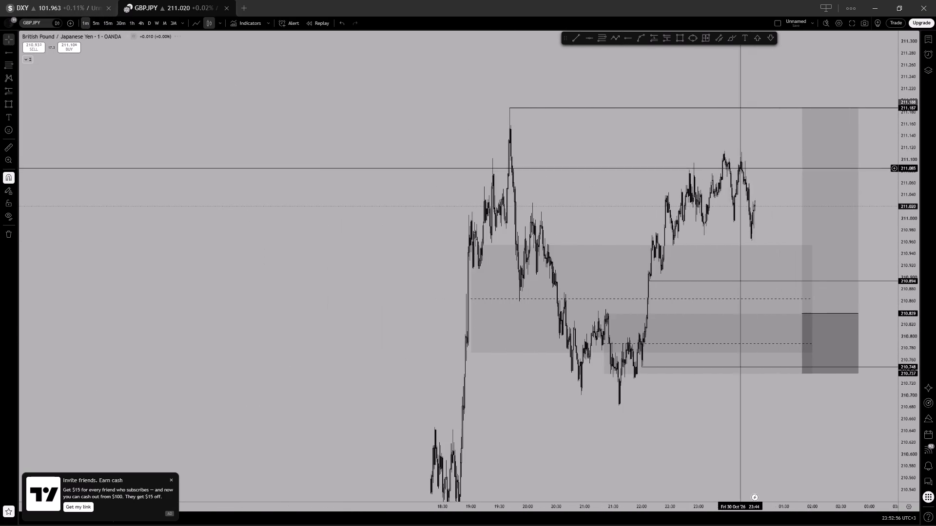
pyautogui.moveTo(627, 170); pyautogui.dragTo(572, 165)
pyautogui.scroll(2, 631, 172)
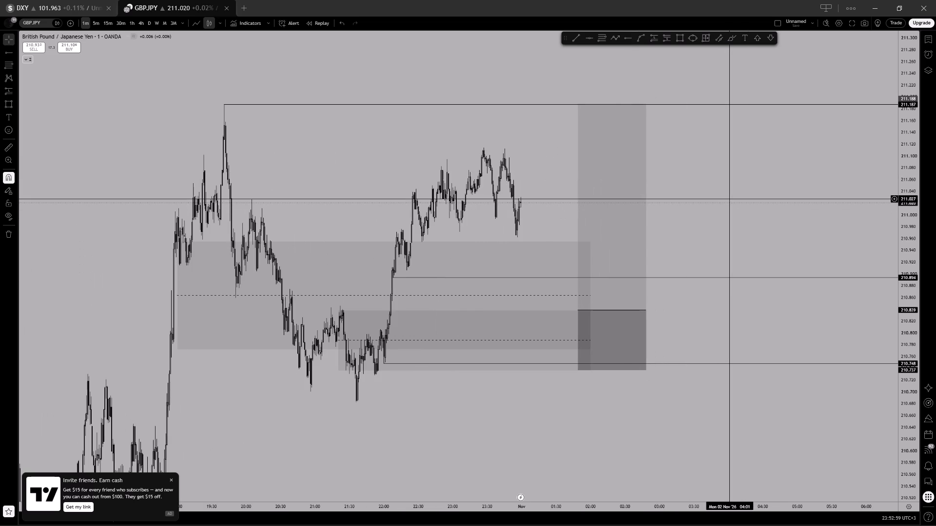
pyautogui.scroll(-2, 815, 204)
pyautogui.moveTo(832, 211); pyautogui.dragTo(790, 225)
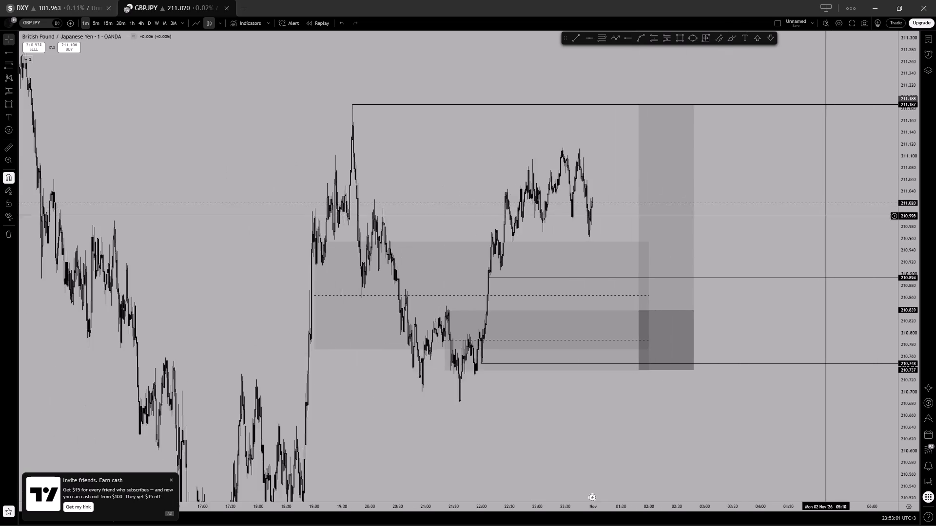
pyautogui.moveTo(790, 225); pyautogui.dragTo(750, 227)
pyautogui.scroll(2, 743, 224)
pyautogui.moveTo(710, 226); pyautogui.dragTo(767, 238)
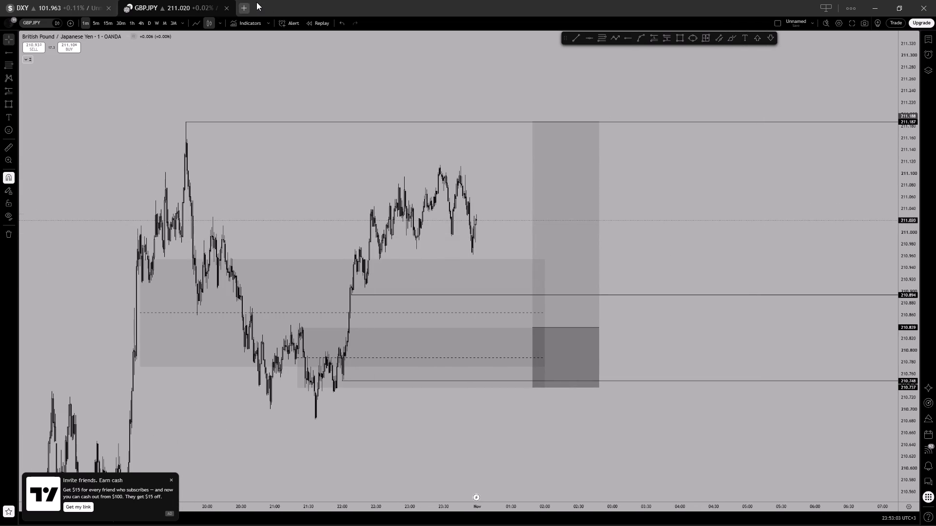
# Open the saved chart layout in a new tab alongside the DXY and GBPJPY tabs.
pyautogui.click(248, 2)
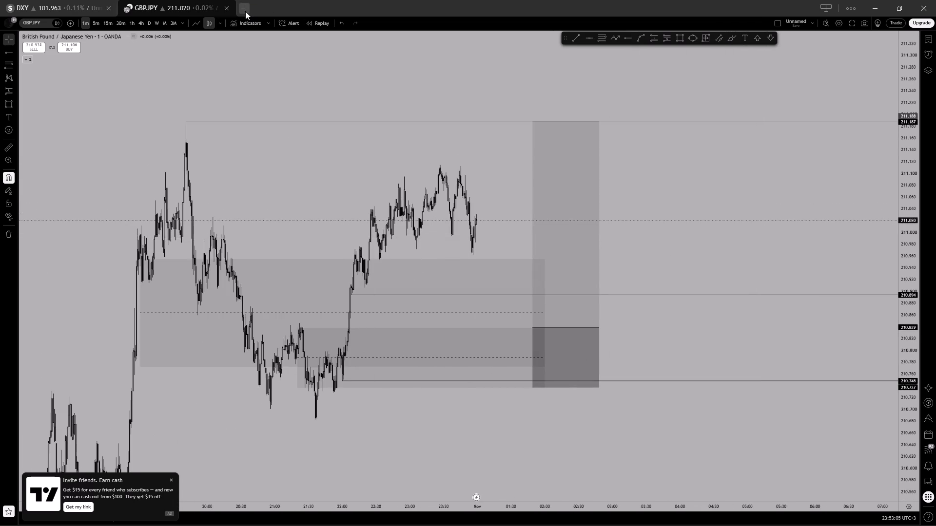
pyautogui.click(244, 10)
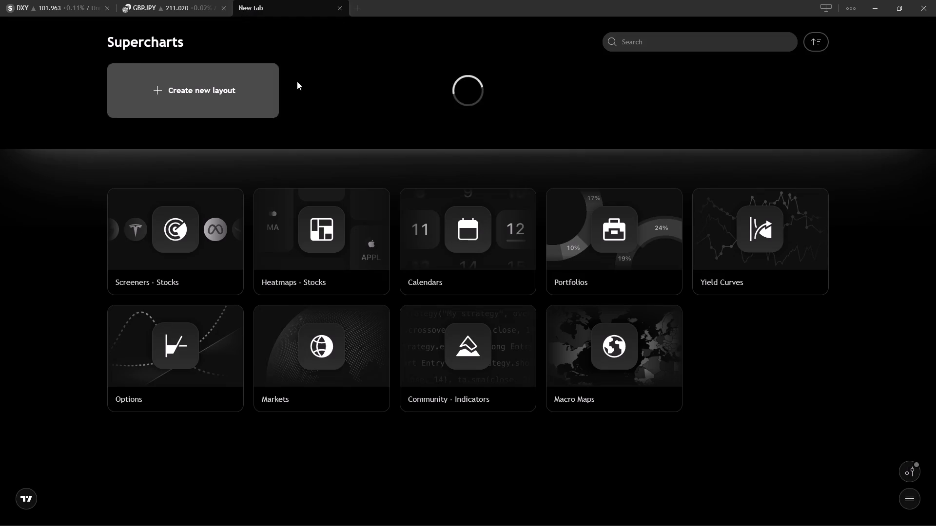
pyautogui.click(342, 99)
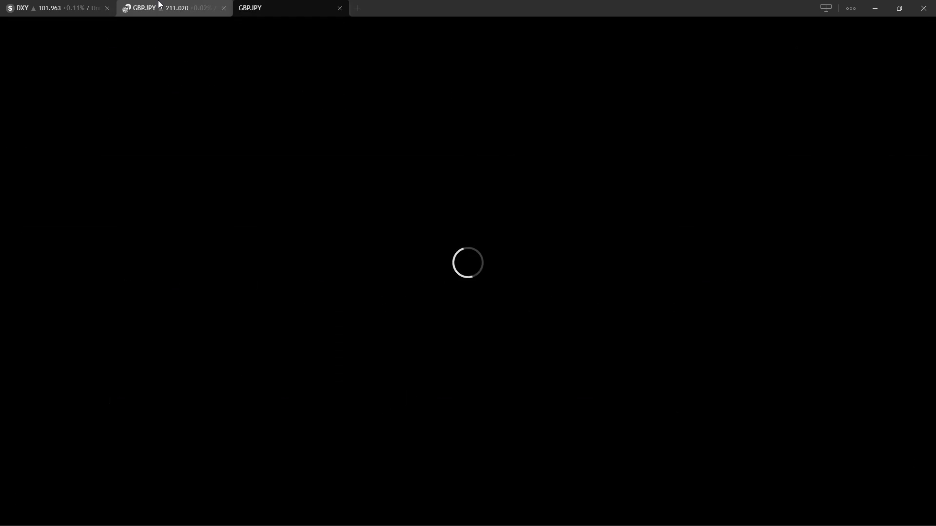
pyautogui.click(74, 5)
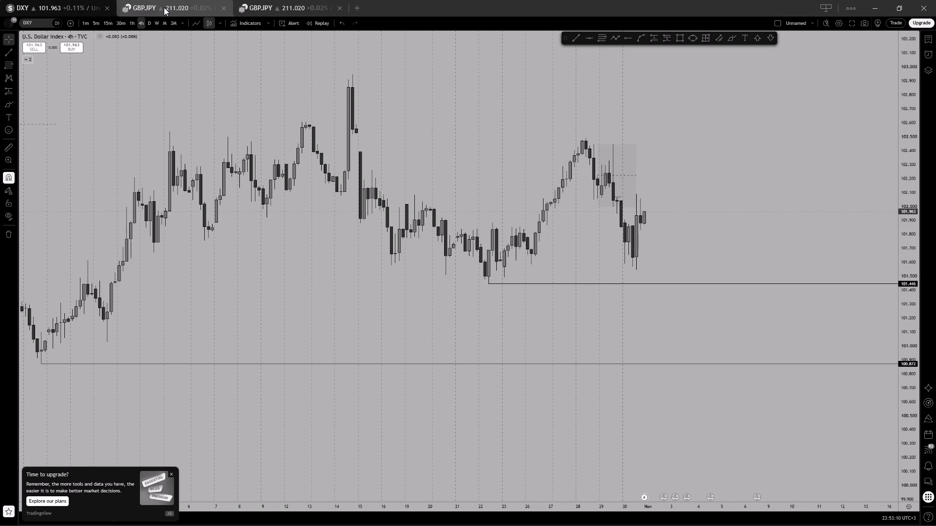
pyautogui.click(164, 7)
pyautogui.click(288, 6)
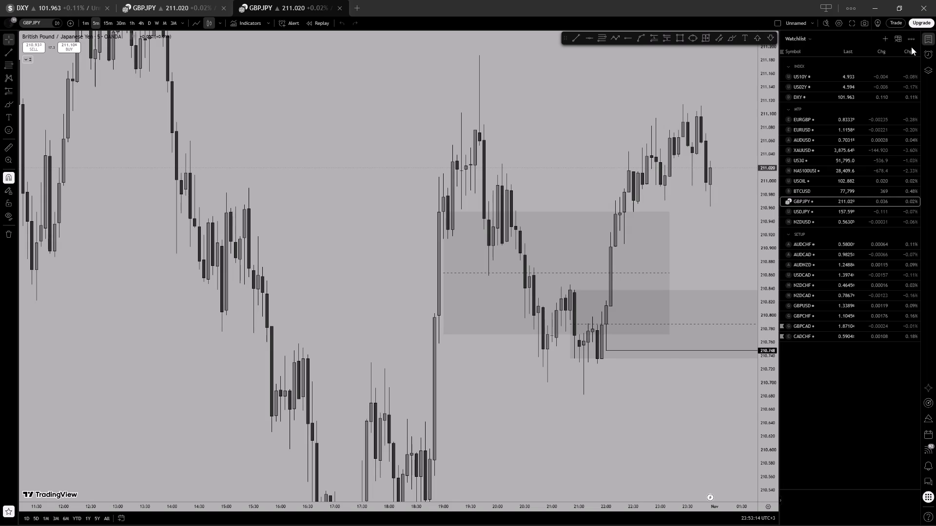
# Load USDJPY from the watchlist in the new tab and set it to the 1-hour timeframe.
pyautogui.click(838, 213)
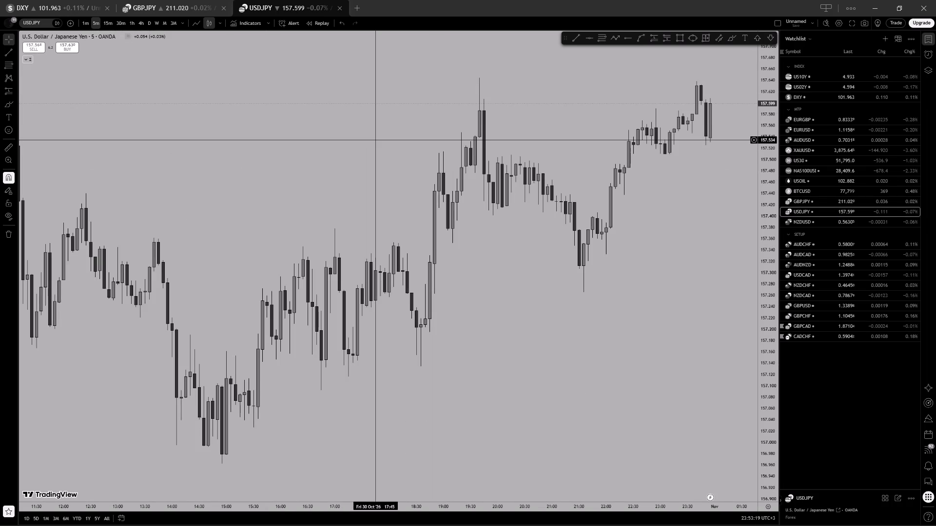
pyautogui.click(129, 24)
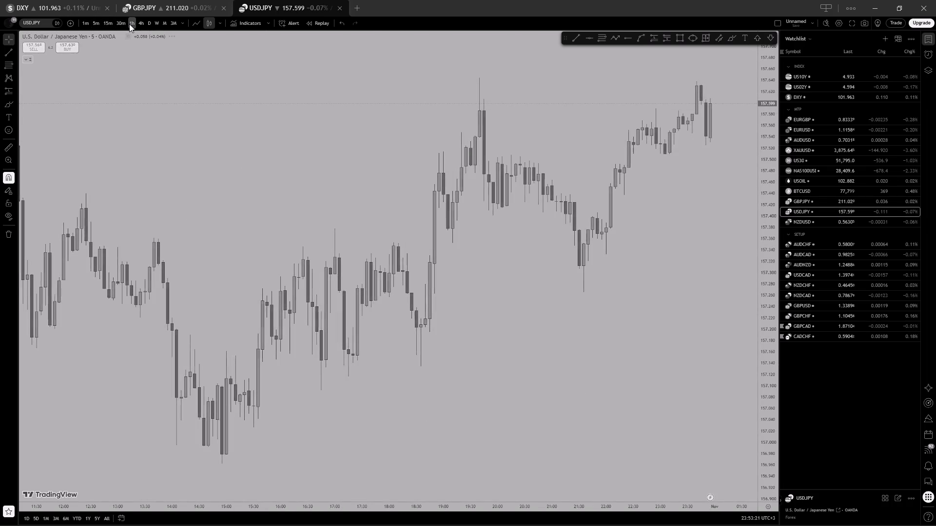
# Examine the recent USDJPY swings and the ray above price on the 1-hour timeframe.
pyautogui.scroll(3, 846, 423)
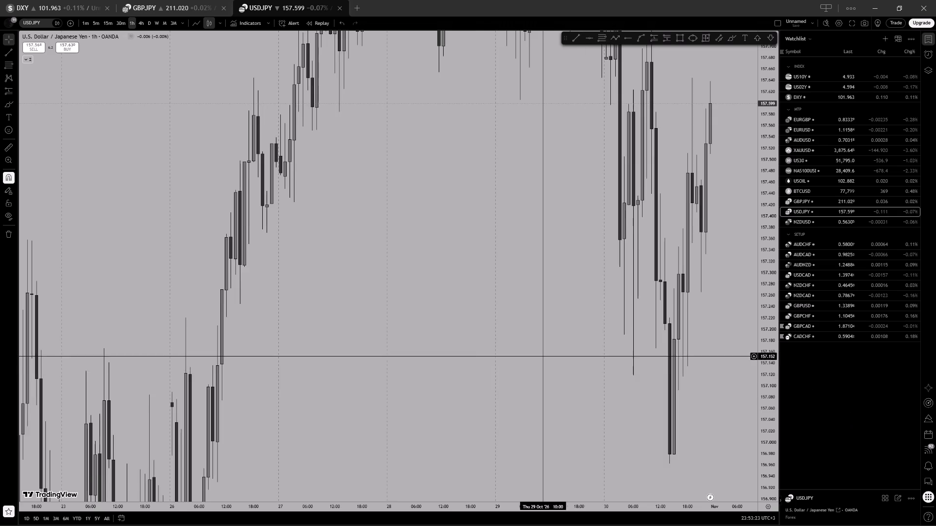
pyautogui.scroll(2, 545, 357)
pyautogui.scroll(-17, 769, 423)
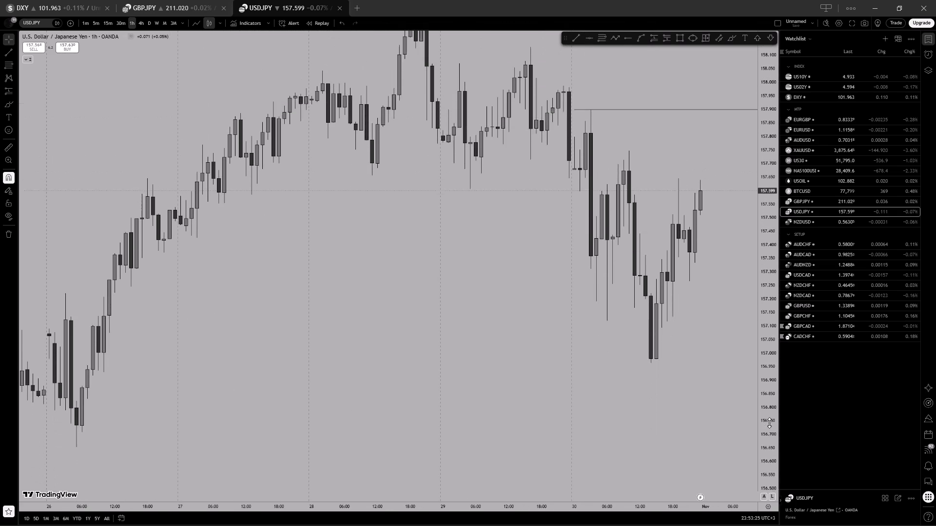
pyautogui.scroll(-20, 769, 423)
pyautogui.scroll(-1, 769, 423)
pyautogui.moveTo(577, 367); pyautogui.dragTo(494, 405)
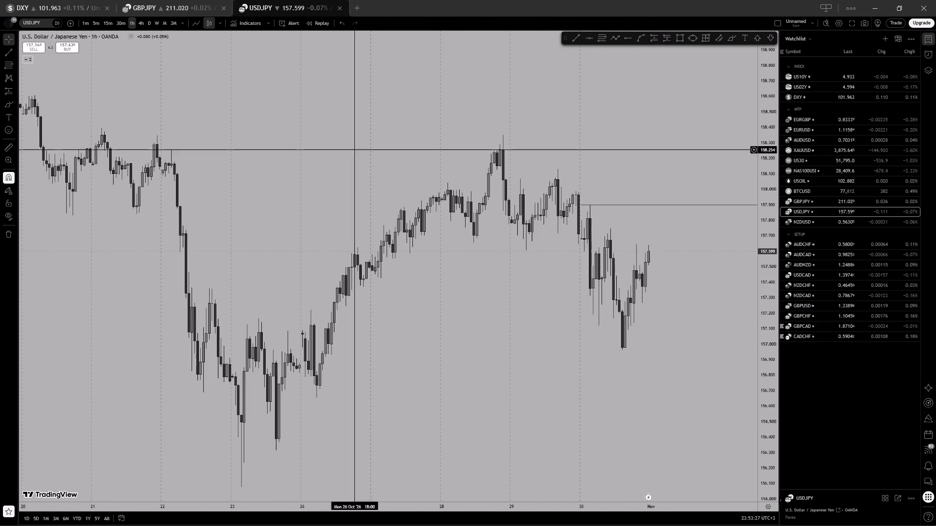
# Switch USDJPY to the 4-hour timeframe and examine the price structure back to early September.
pyautogui.click(142, 19)
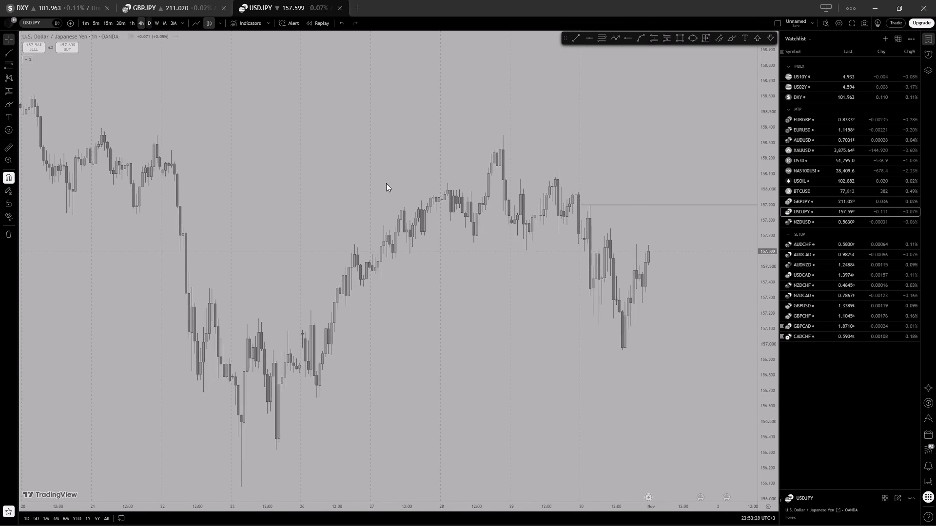
pyautogui.scroll(-10, 761, 305)
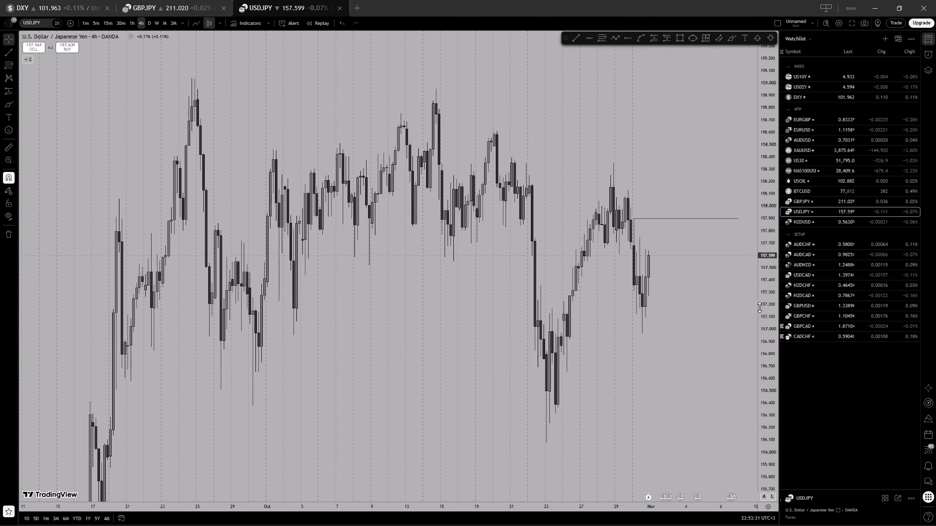
pyautogui.scroll(-5, 760, 307)
pyautogui.scroll(5, 555, 263)
pyautogui.moveTo(561, 267); pyautogui.dragTo(669, 270)
pyautogui.scroll(-2, 676, 185)
pyautogui.moveTo(706, 181); pyautogui.dragTo(659, 207)
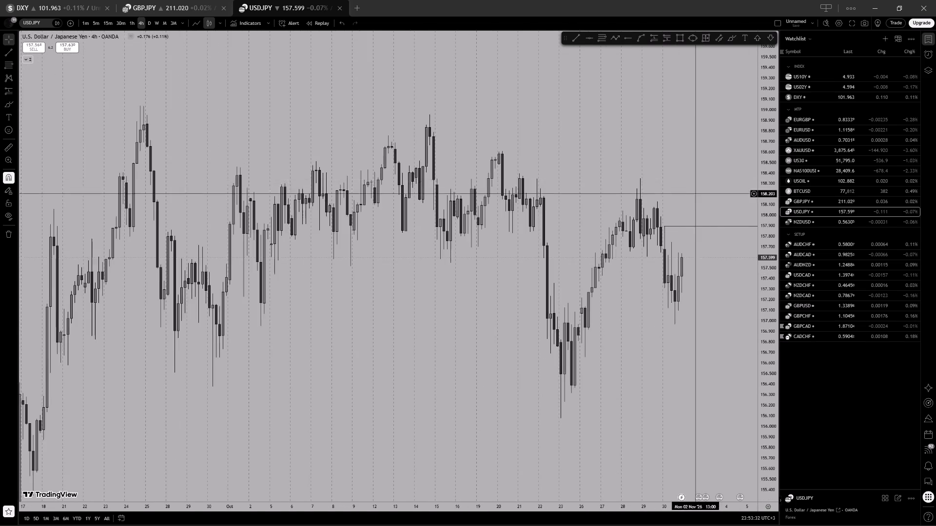
pyautogui.moveTo(659, 207); pyautogui.dragTo(652, 208)
pyautogui.scroll(-4, 632, 195)
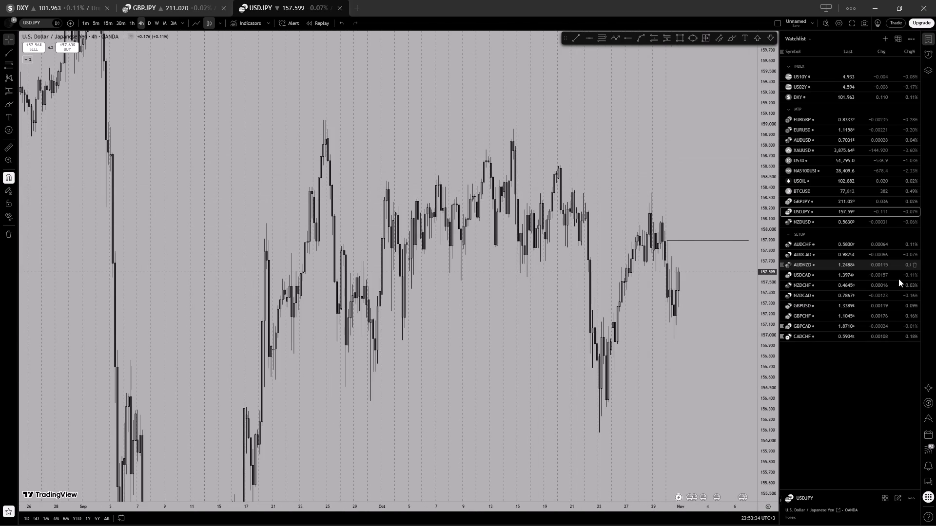
# Load NZDUSD from the watchlist and examine its marked levels, zone and long position on the 4-hour timeframe.
pyautogui.click(854, 225)
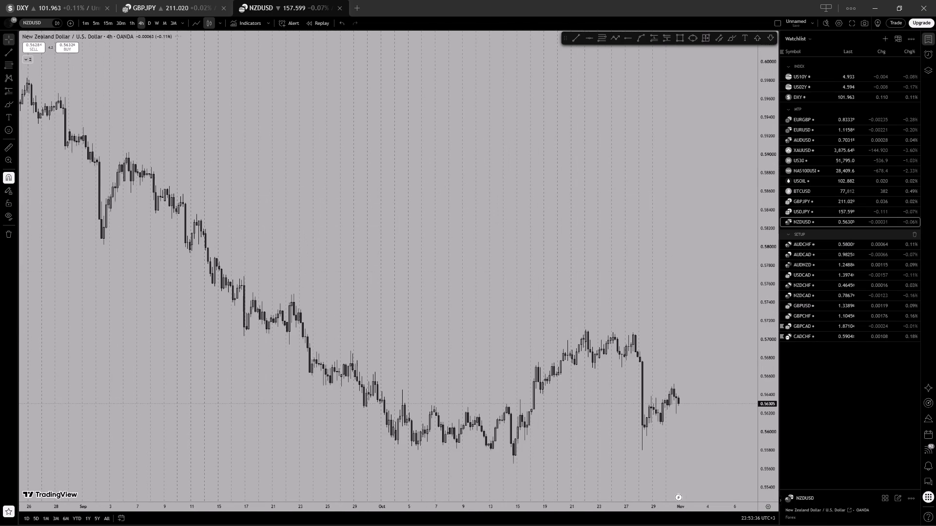
pyautogui.scroll(2, 703, 277)
pyautogui.moveTo(685, 339); pyautogui.dragTo(642, 273)
pyautogui.scroll(2, 768, 461)
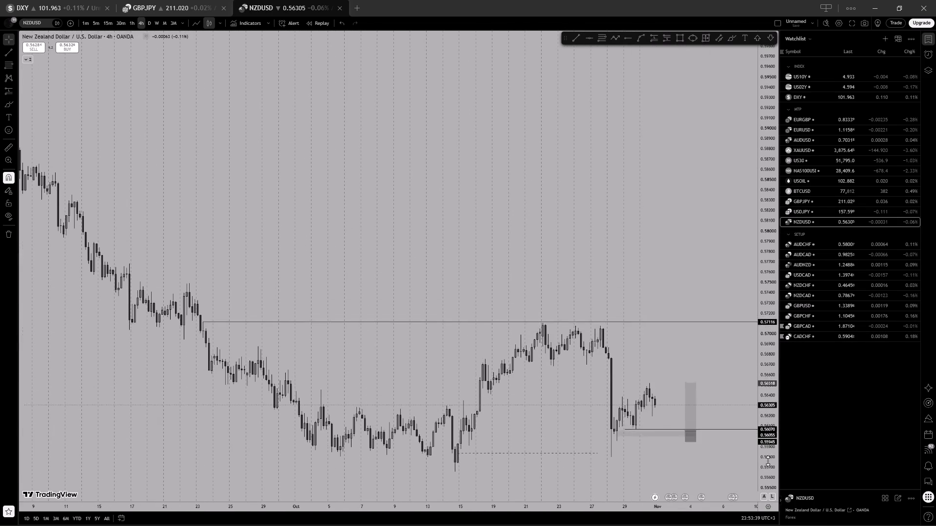
pyautogui.scroll(13, 768, 461)
pyautogui.scroll(4, 636, 399)
pyautogui.moveTo(607, 417); pyautogui.dragTo(686, 190)
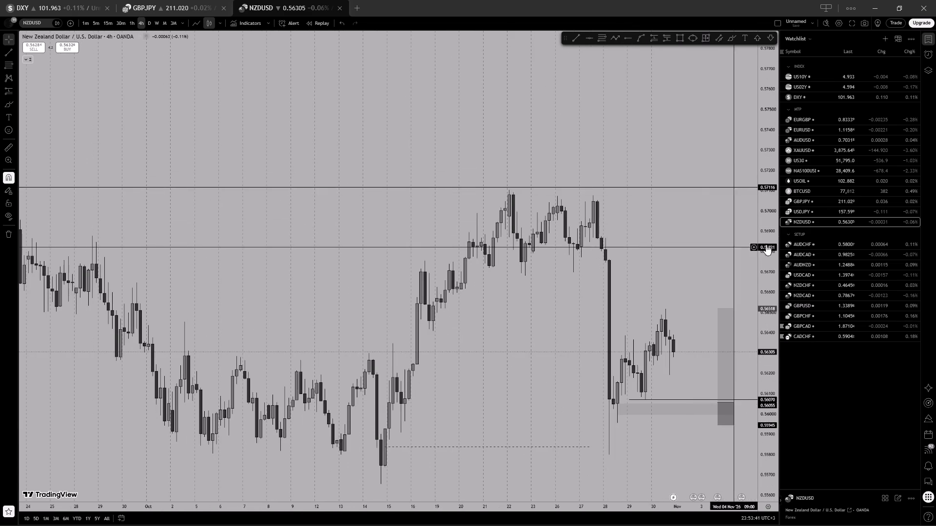
# Review the 4-hour charts in the watchlist from USDJPY up through GBPJPY, BTCUSD, USOIL, NAS100USD, US30, XAUUSD and AUDUSD to EURUSD.
pyautogui.click(826, 212)
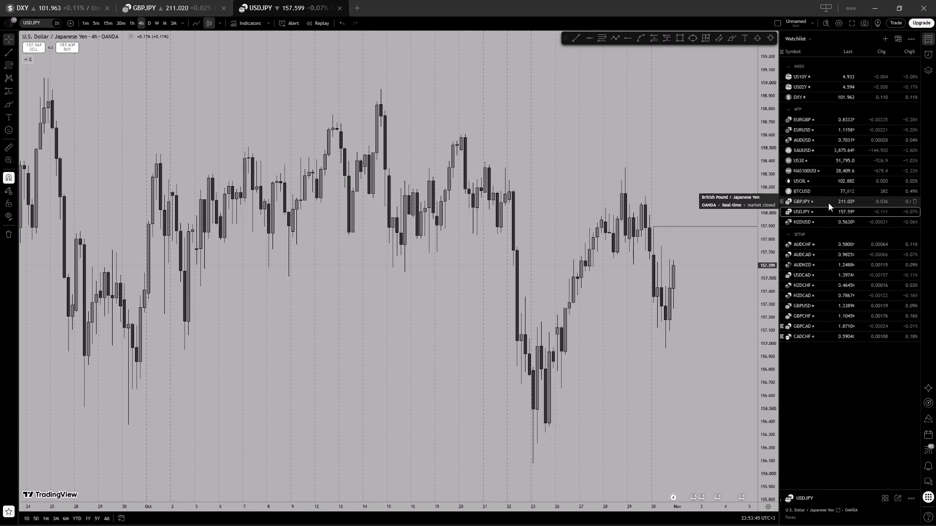
pyautogui.click(828, 203)
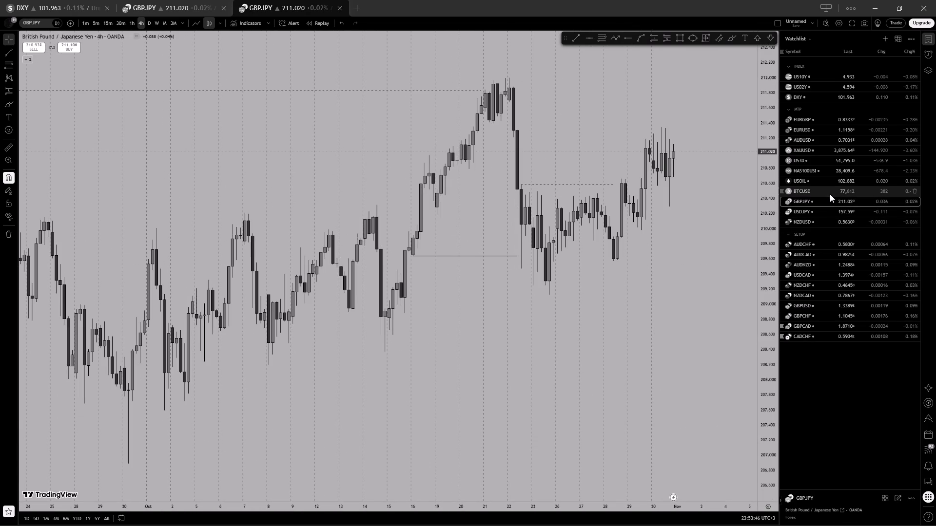
pyautogui.click(830, 194)
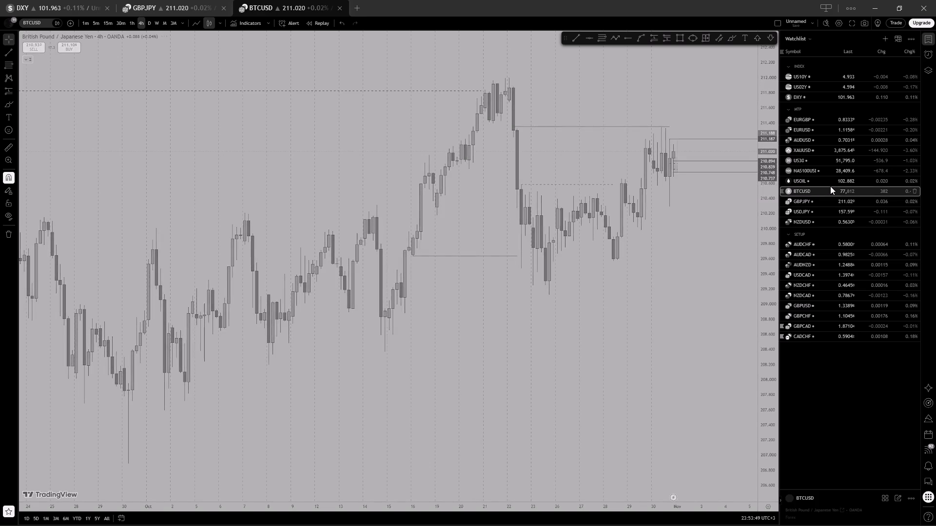
pyautogui.click(830, 179)
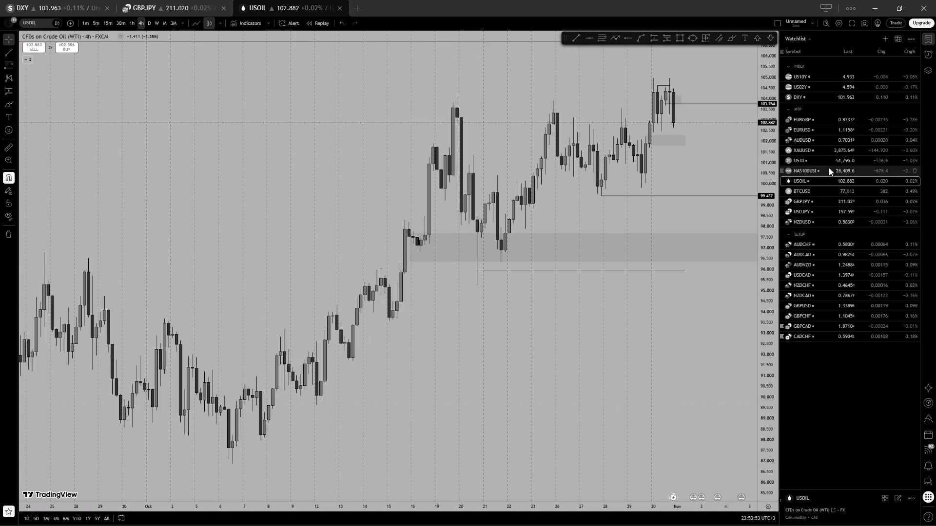
pyautogui.click(829, 168)
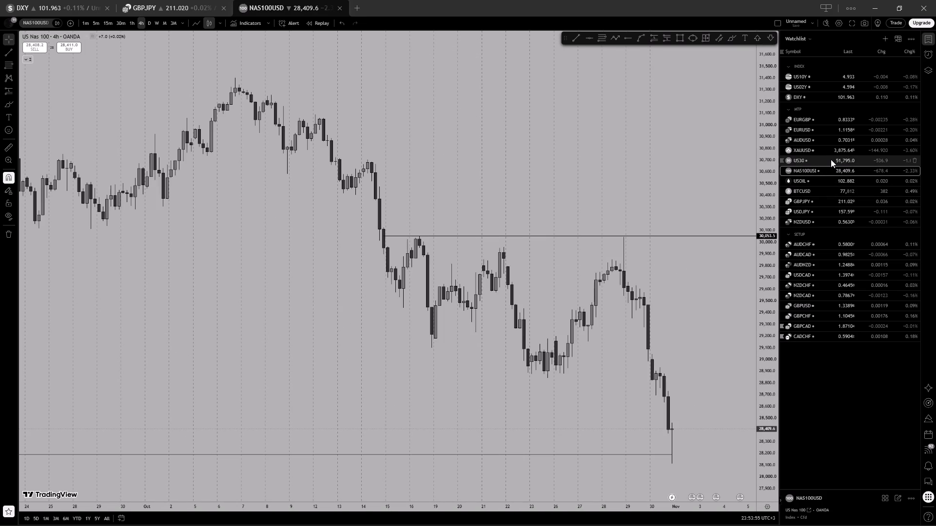
pyautogui.click(831, 157)
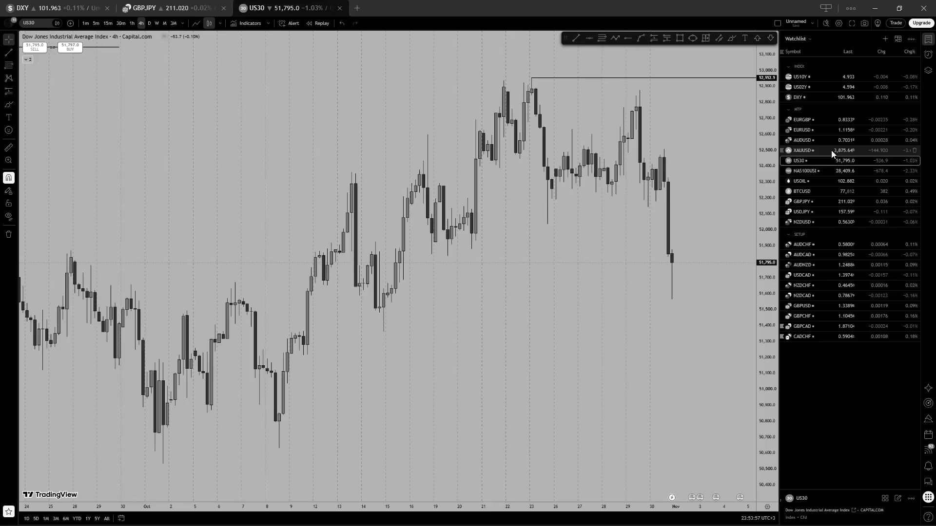
pyautogui.click(831, 150)
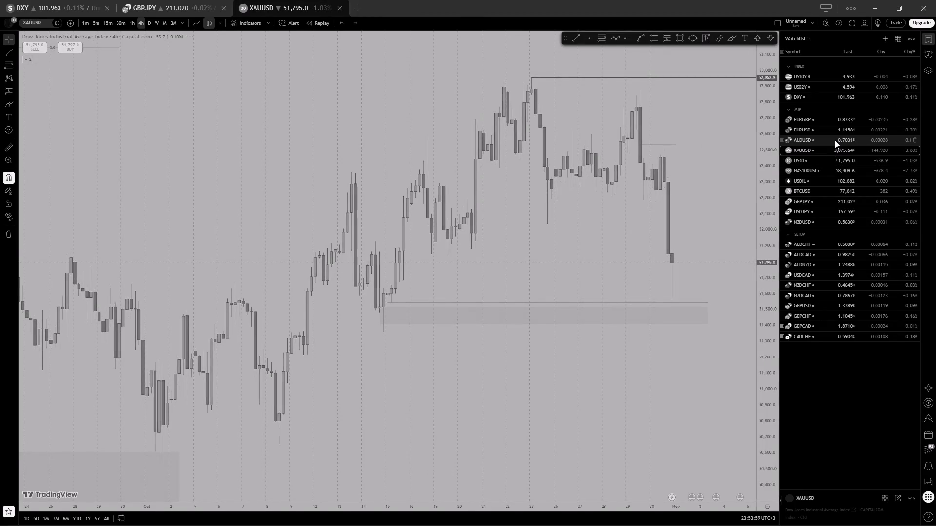
pyautogui.click(835, 140)
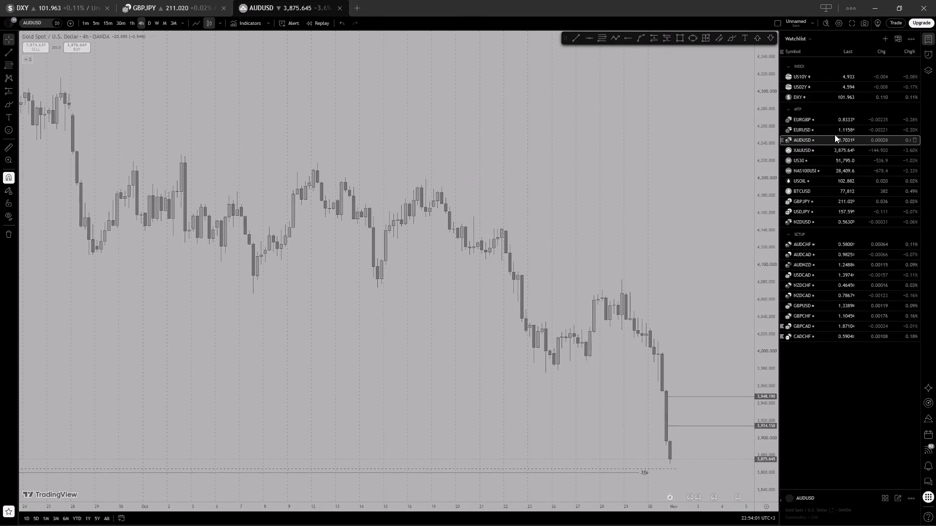
pyautogui.click(835, 131)
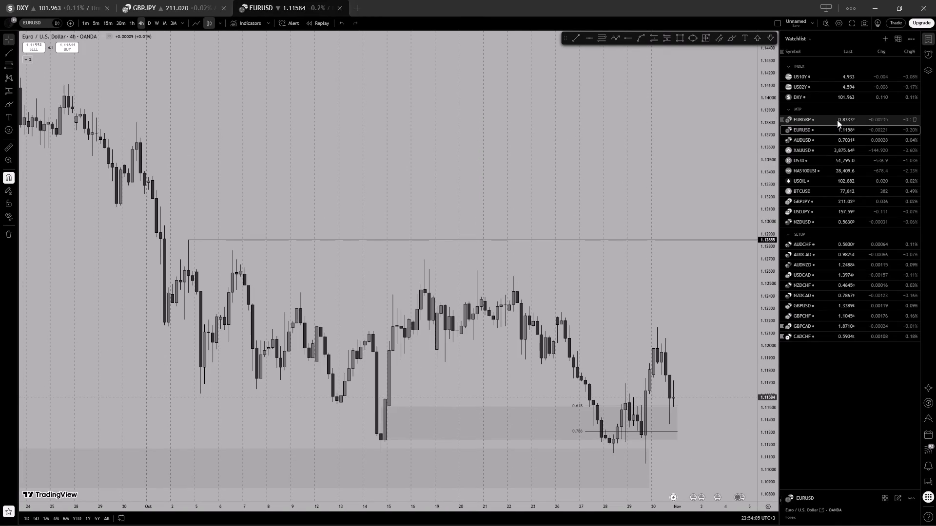
# Load EURGBP on the 4-hour timeframe and measure from the latest candle up to the 0.83445 ray.
pyautogui.click(837, 120)
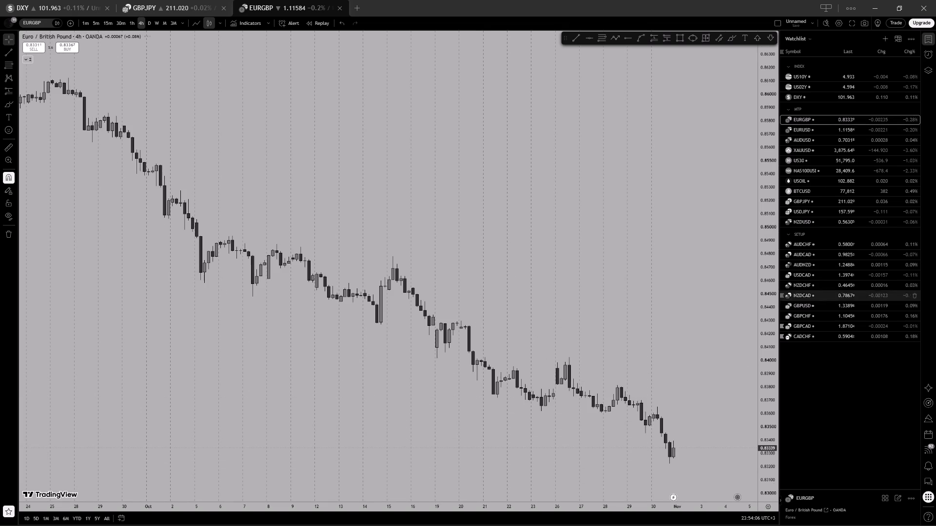
pyautogui.scroll(7, 774, 464)
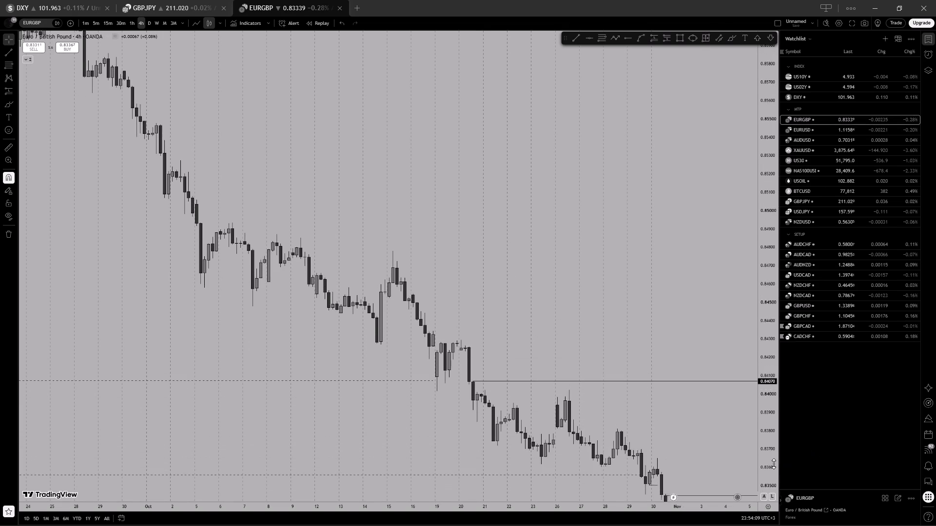
pyautogui.scroll(2, 774, 464)
pyautogui.moveTo(683, 451); pyautogui.dragTo(717, 83)
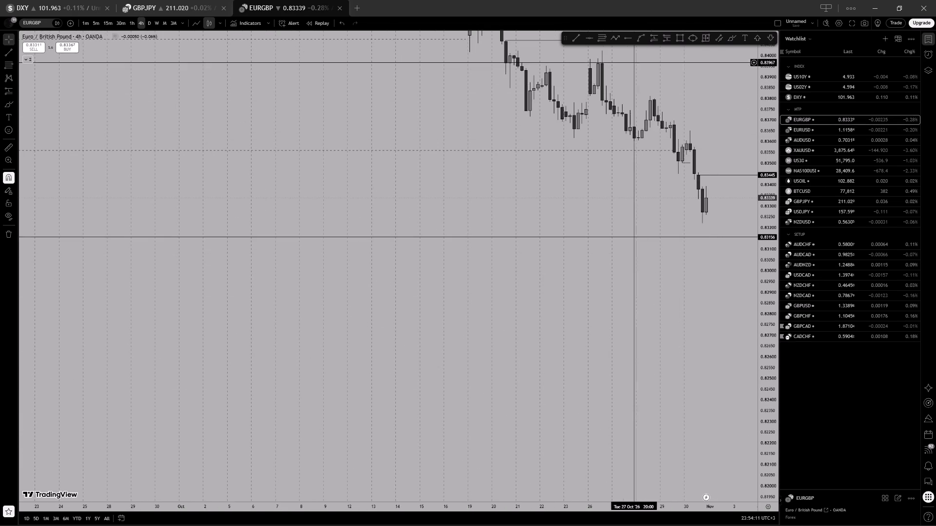
pyautogui.click(709, 36)
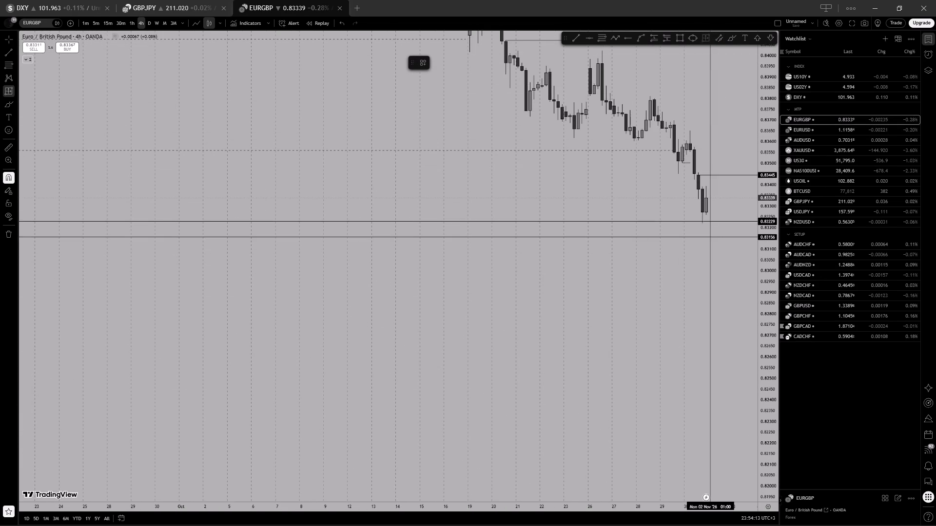
pyautogui.click(706, 198)
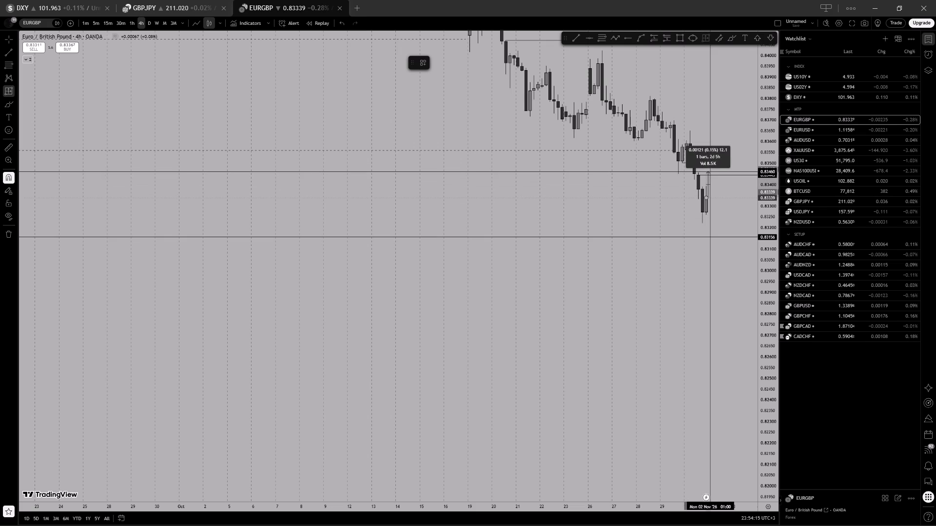
pyautogui.rightClick(709, 172)
pyautogui.moveTo(716, 140); pyautogui.dragTo(691, 210)
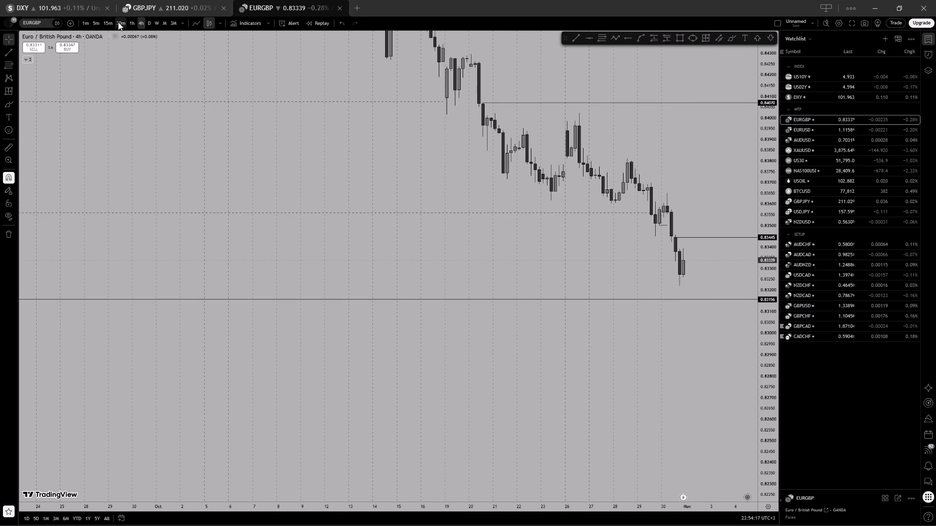
# Switch EURGBP to the 30-minute timeframe and measure from the latest price up toward the 0.83445 ray.
pyautogui.click(125, 19)
pyautogui.scroll(-6, 549, 223)
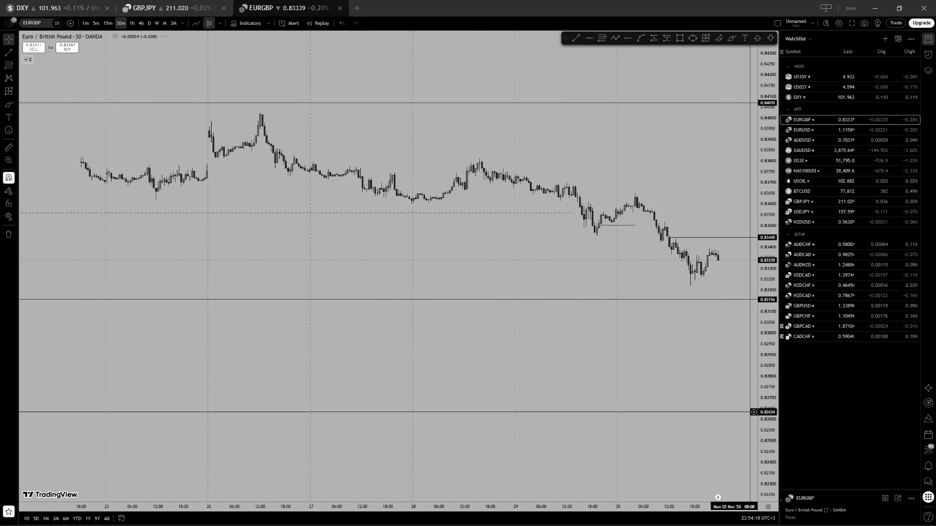
pyautogui.scroll(19, 775, 456)
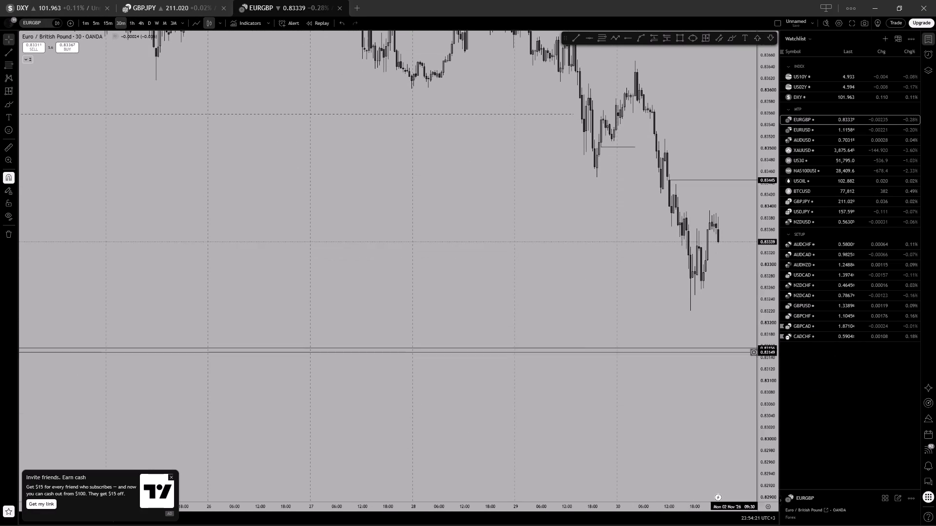
pyautogui.scroll(7, 655, 188)
pyautogui.moveTo(744, 144); pyautogui.dragTo(552, 163)
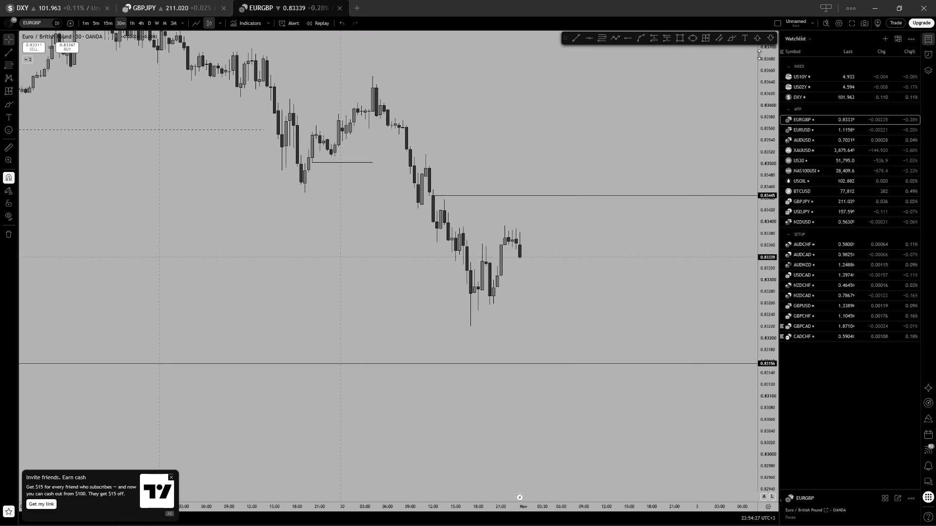
pyautogui.click(708, 35)
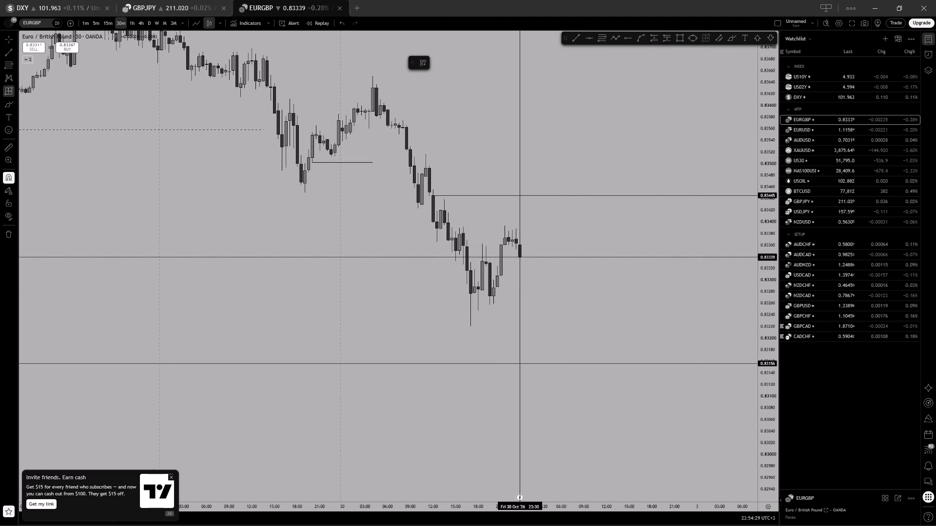
pyautogui.moveTo(520, 258); pyautogui.dragTo(526, 235)
pyautogui.rightClick(534, 197)
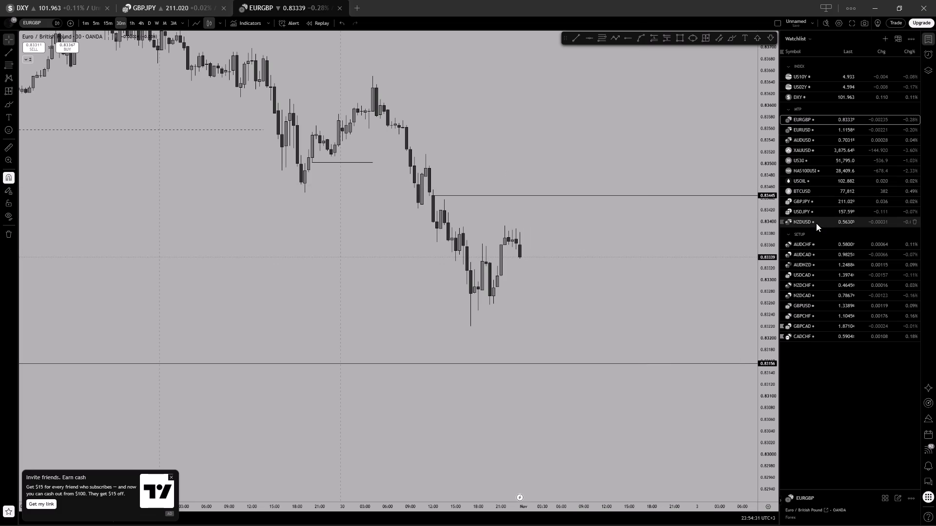
# Load AUDCHF from the watchlist and examine its annotated swings and long position on the 1-hour timeframe.
pyautogui.click(817, 239)
pyautogui.click(816, 243)
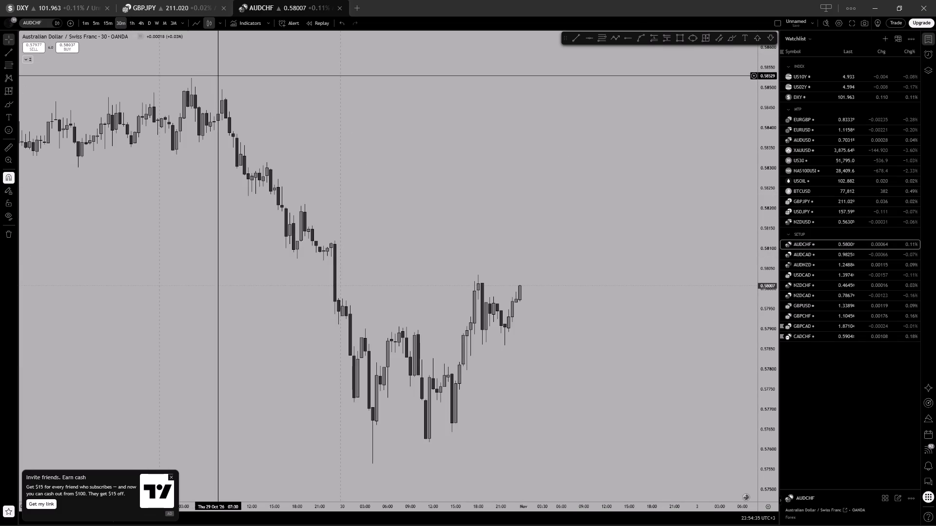
pyautogui.click(134, 24)
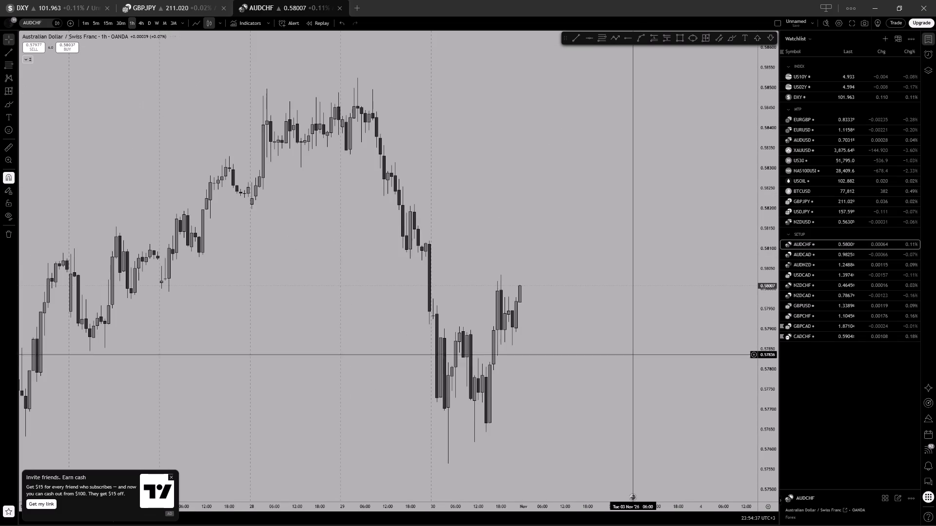
pyautogui.scroll(-8, 601, 425)
pyautogui.scroll(-5, 773, 444)
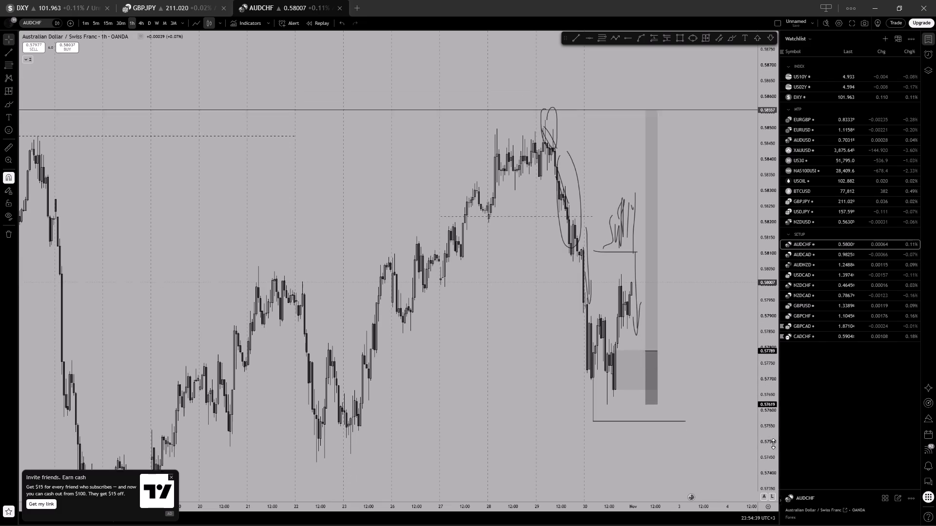
pyautogui.scroll(-6, 773, 444)
pyautogui.scroll(3, 657, 323)
# Review the 1-hour charts of AUDCAD, AUDNZD, USDCAD, NZDCHF, NZDCAD and GBPUSD in the watchlist's Setup section.
pyautogui.click(815, 258)
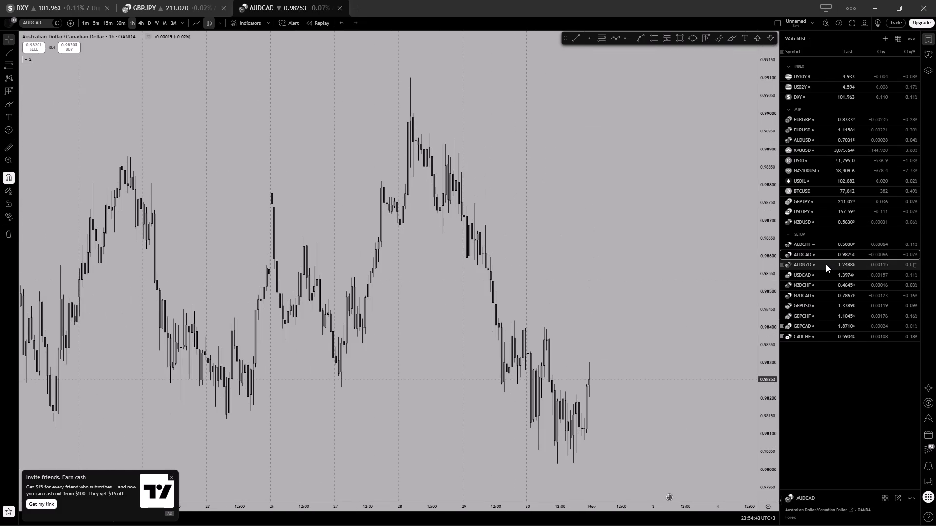
pyautogui.click(826, 264)
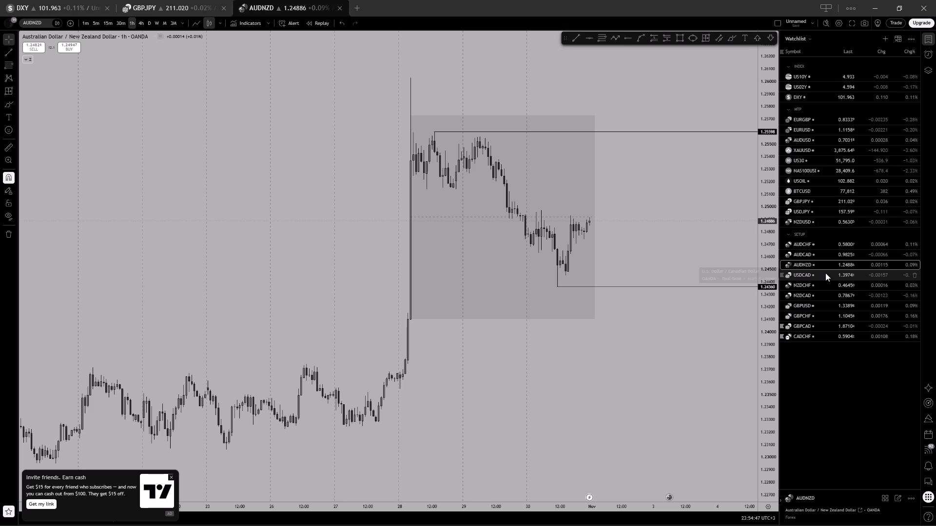
pyautogui.click(825, 273)
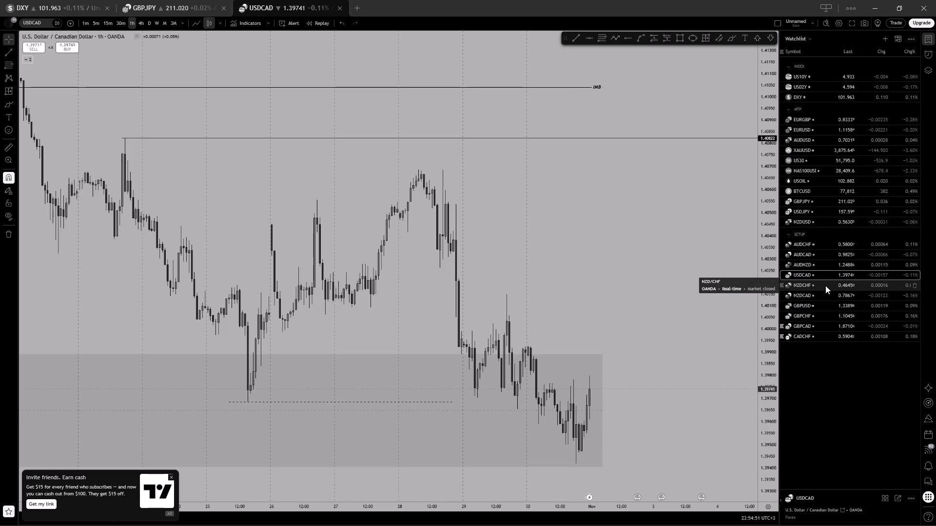
pyautogui.click(825, 285)
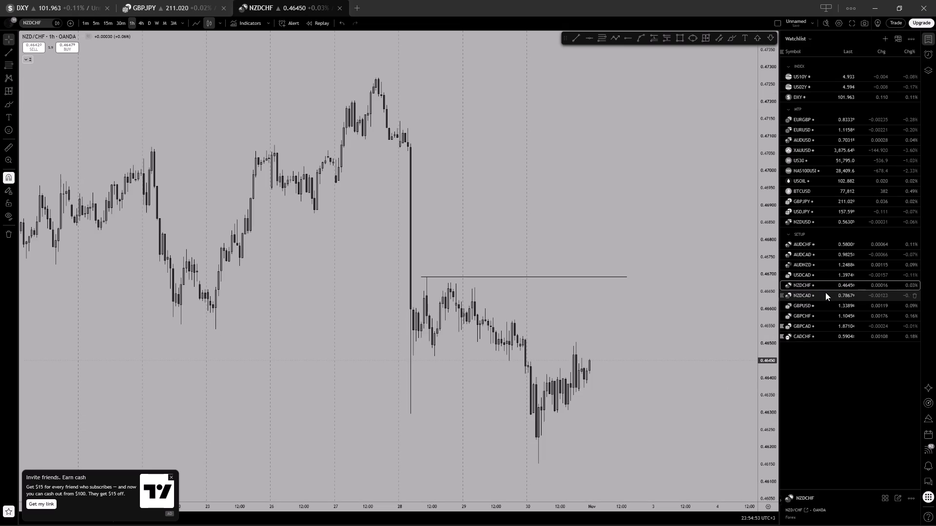
pyautogui.click(825, 292)
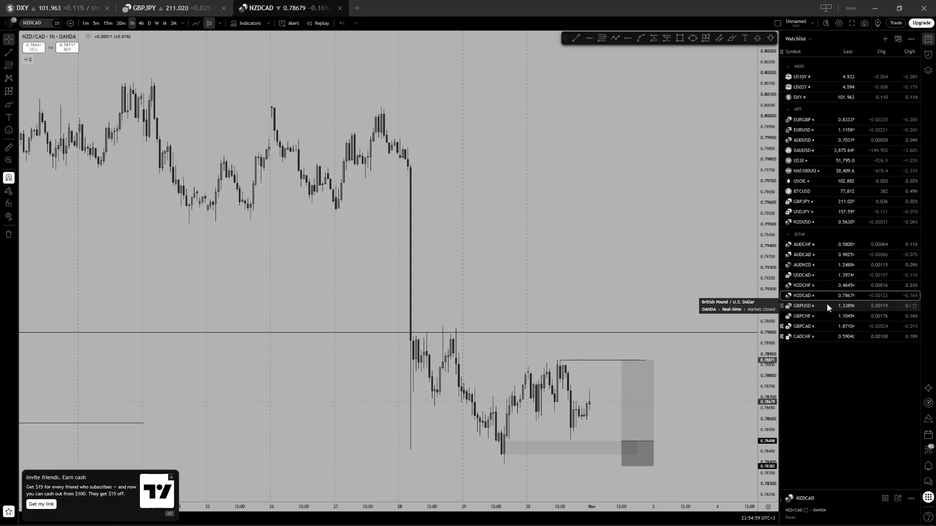
pyautogui.click(827, 303)
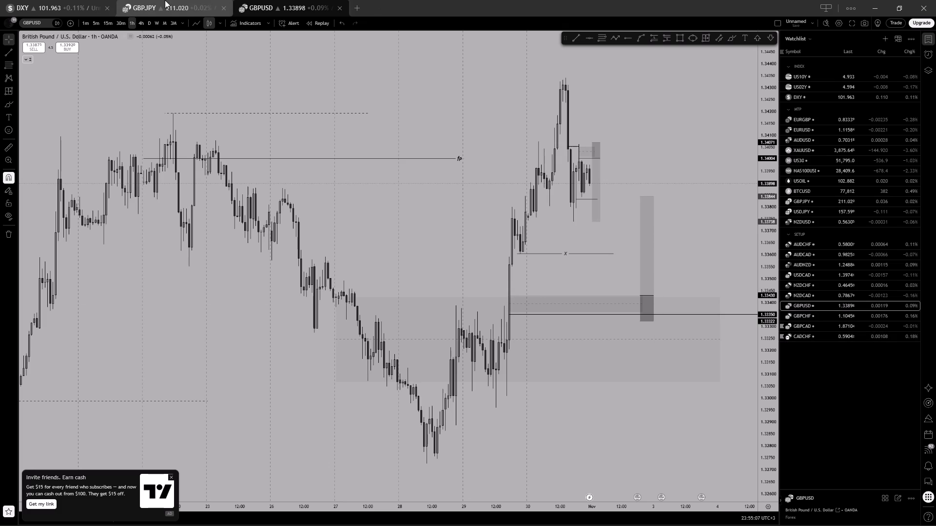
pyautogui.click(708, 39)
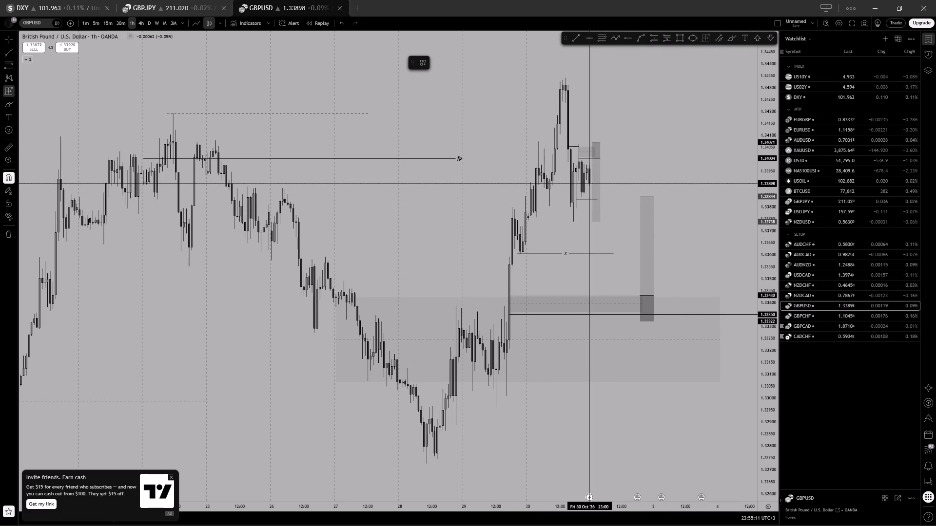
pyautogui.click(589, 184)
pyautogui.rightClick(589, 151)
# Switch GBPUSD to the 5-minute timeframe and examine the short position, its supply zone and the demand zone below.
pyautogui.moveTo(639, 109); pyautogui.dragTo(571, 123)
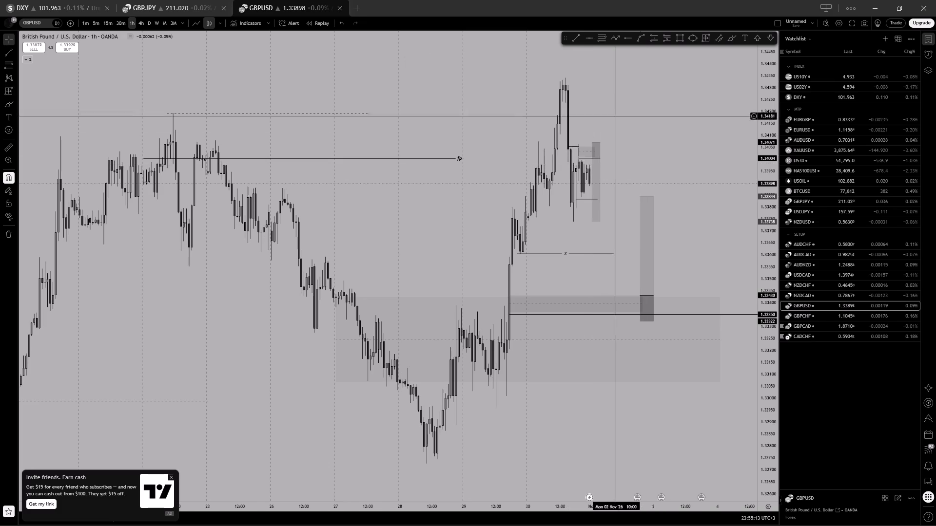
pyautogui.moveTo(571, 123); pyautogui.dragTo(565, 123)
pyautogui.click(95, 24)
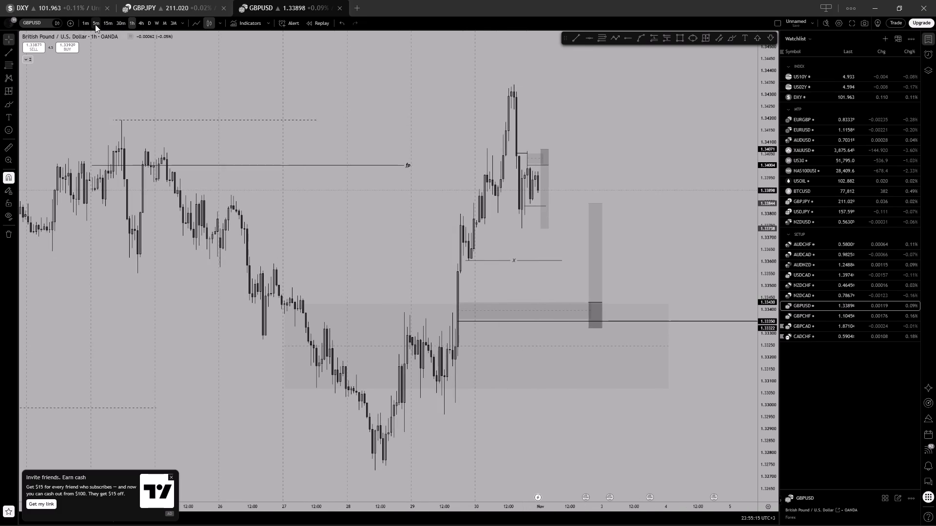
pyautogui.scroll(-9, 421, 147)
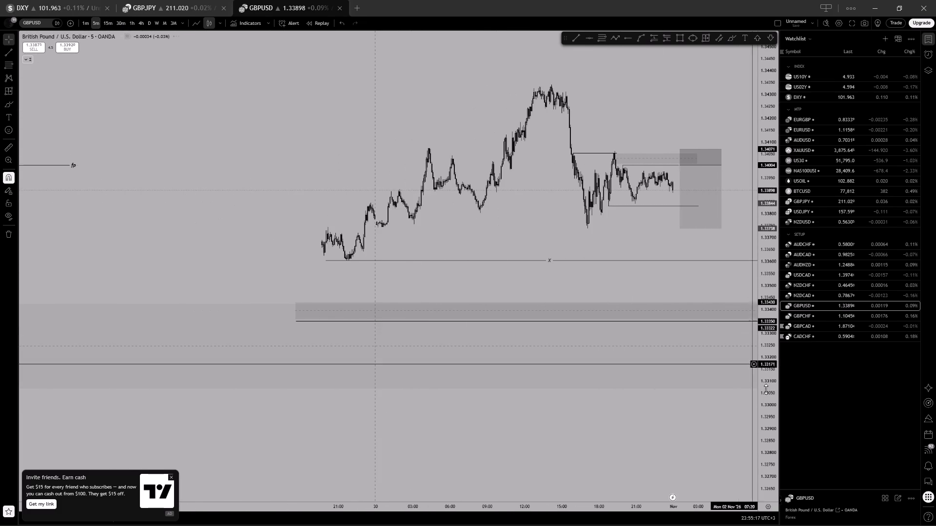
pyautogui.scroll(16, 771, 403)
pyautogui.scroll(7, 770, 401)
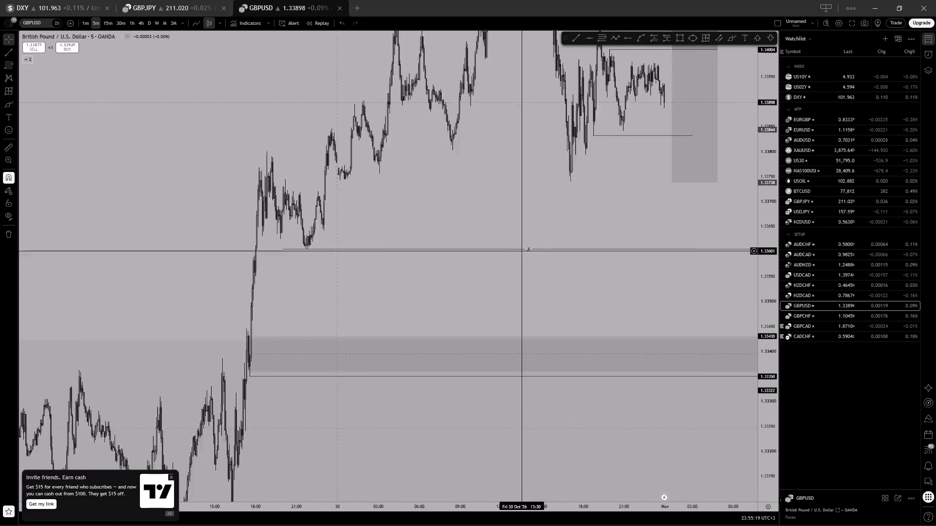
pyautogui.moveTo(570, 185); pyautogui.dragTo(376, 318)
pyautogui.scroll(3, 536, 273)
pyautogui.moveTo(537, 272); pyautogui.dragTo(633, 219)
pyautogui.scroll(2, 633, 219)
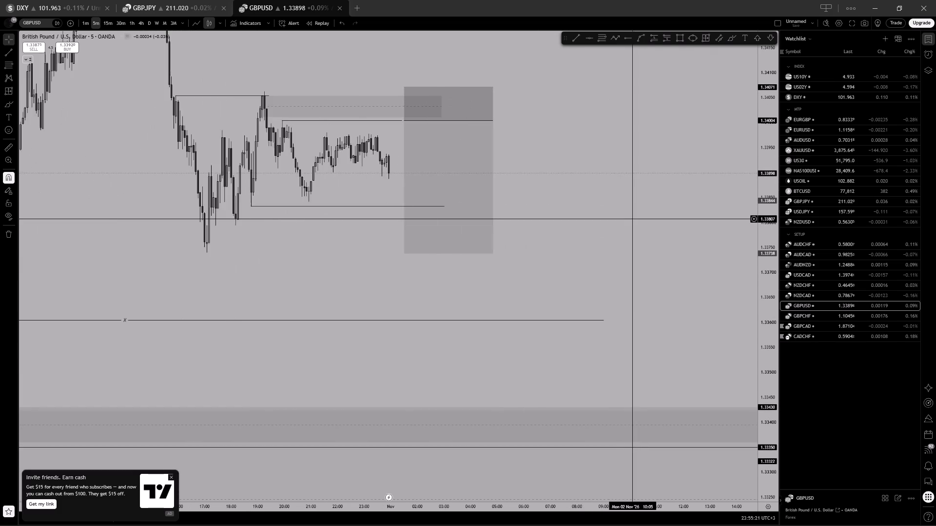
pyautogui.scroll(-2, 633, 219)
pyautogui.moveTo(662, 216); pyautogui.dragTo(664, 266)
pyautogui.scroll(-2, 664, 267)
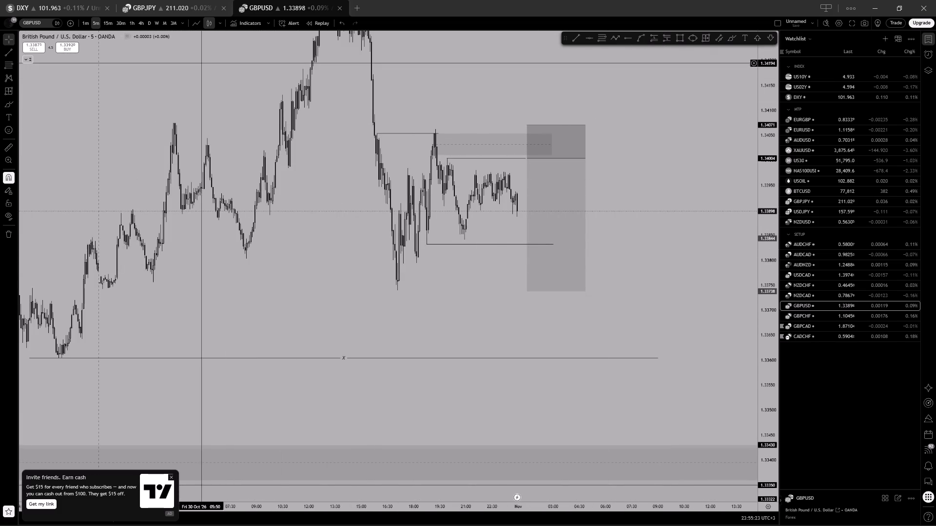
# Switch GBPUSD to the 1-minute timeframe, examine price around the short position and supply zone, and hide the watchlist.
pyautogui.click(85, 23)
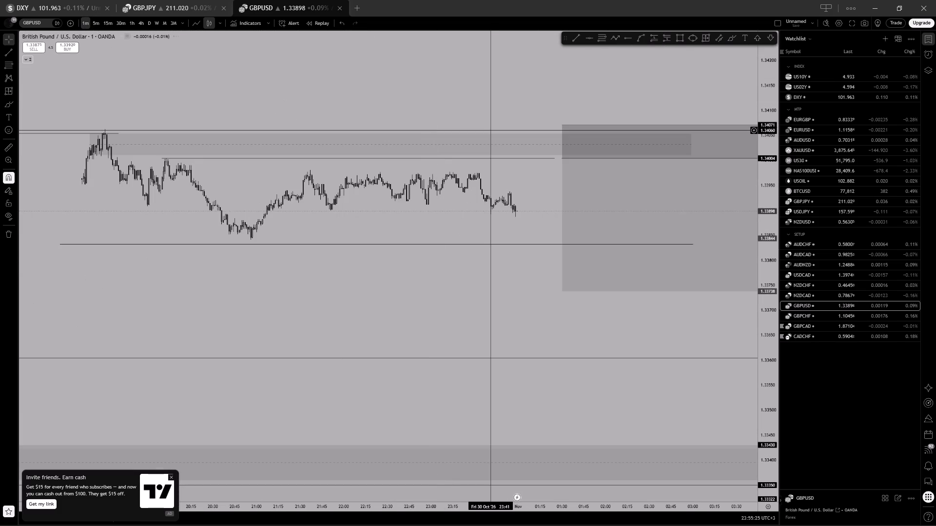
pyautogui.scroll(-15, 495, 135)
pyautogui.moveTo(693, 99); pyautogui.dragTo(388, 97)
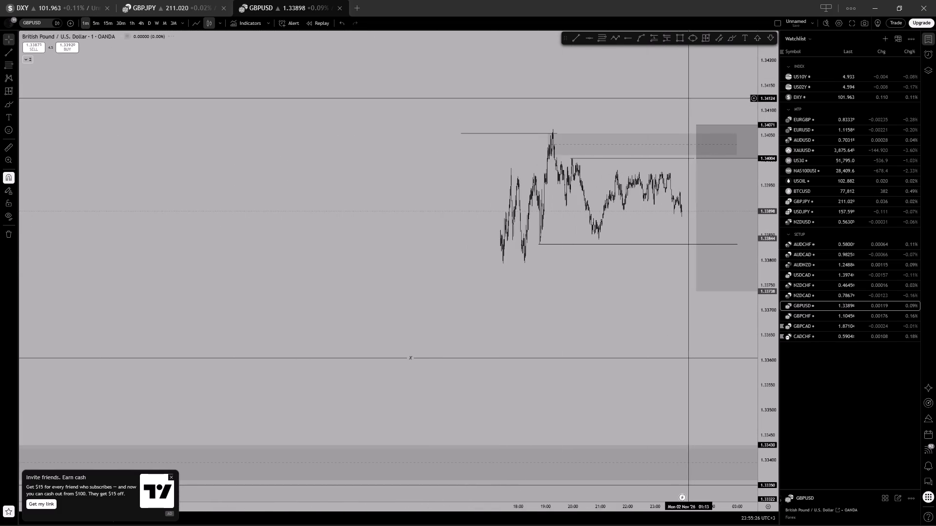
pyautogui.moveTo(388, 97); pyautogui.dragTo(296, 97)
pyautogui.scroll(12, 765, 271)
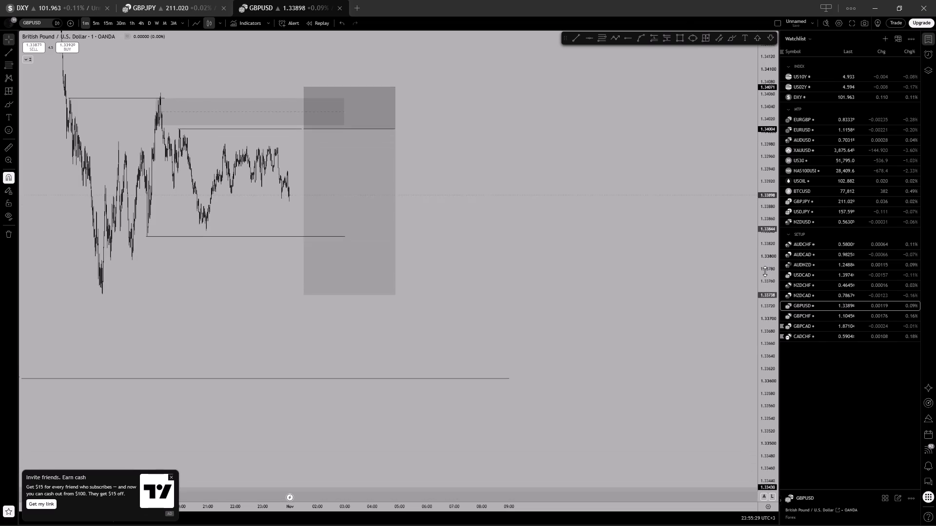
pyautogui.scroll(7, 765, 271)
pyautogui.moveTo(557, 154); pyautogui.dragTo(700, 282)
pyautogui.scroll(3, 623, 240)
pyautogui.moveTo(615, 275); pyautogui.dragTo(795, 261)
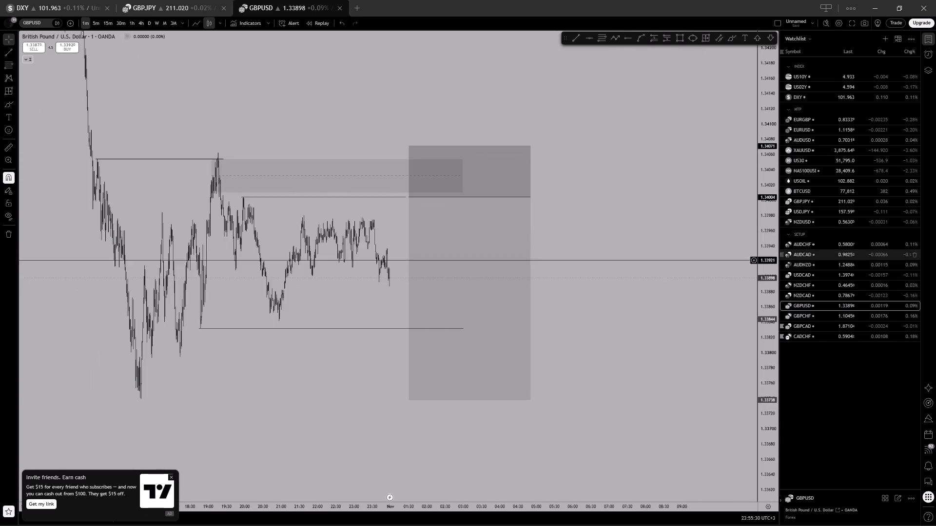
pyautogui.scroll(2, 645, 220)
pyautogui.moveTo(641, 226); pyautogui.dragTo(818, 221)
pyautogui.scroll(-2, 717, 210)
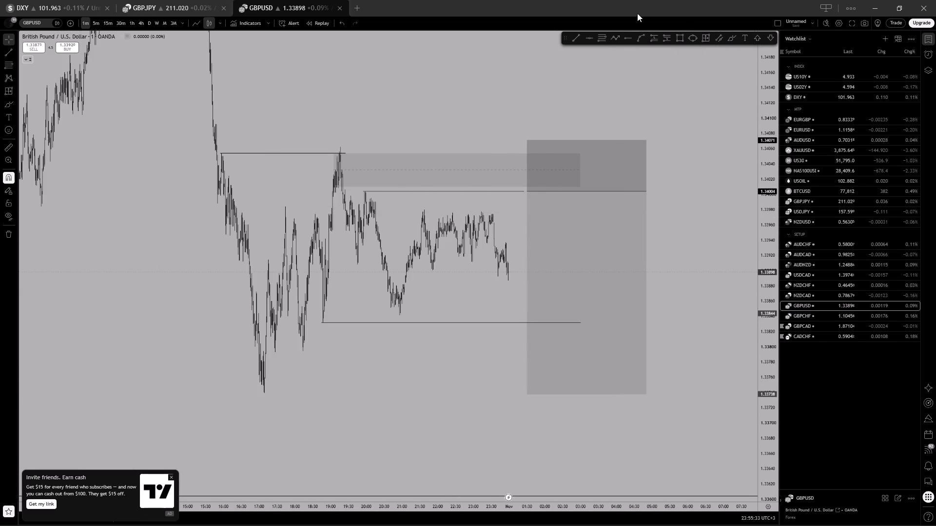
pyautogui.click(929, 39)
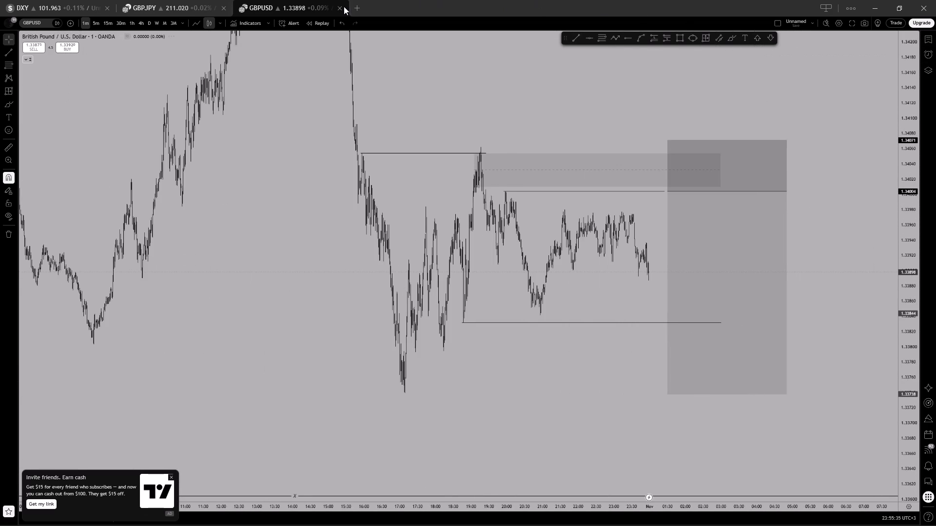
# Open the saved Unnamed chart layout in a new tab.
pyautogui.click(359, 7)
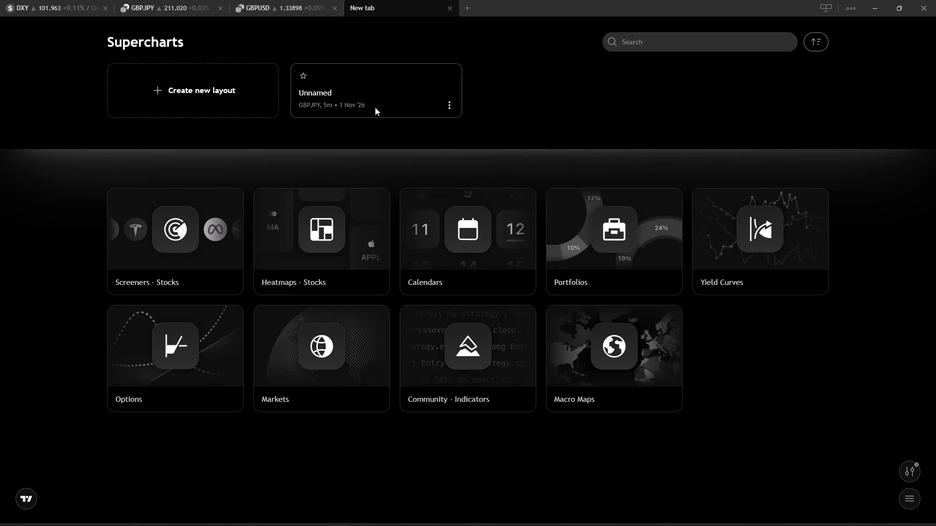
pyautogui.click(375, 107)
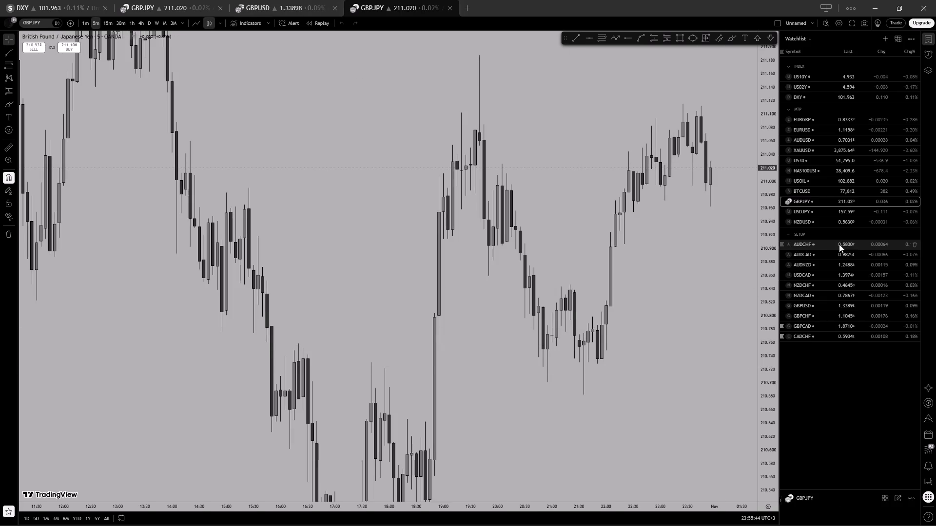
# Load GBPCHF from the watchlist and examine its zones and long position on the 5-minute and 1-hour timeframes.
pyautogui.click(818, 282)
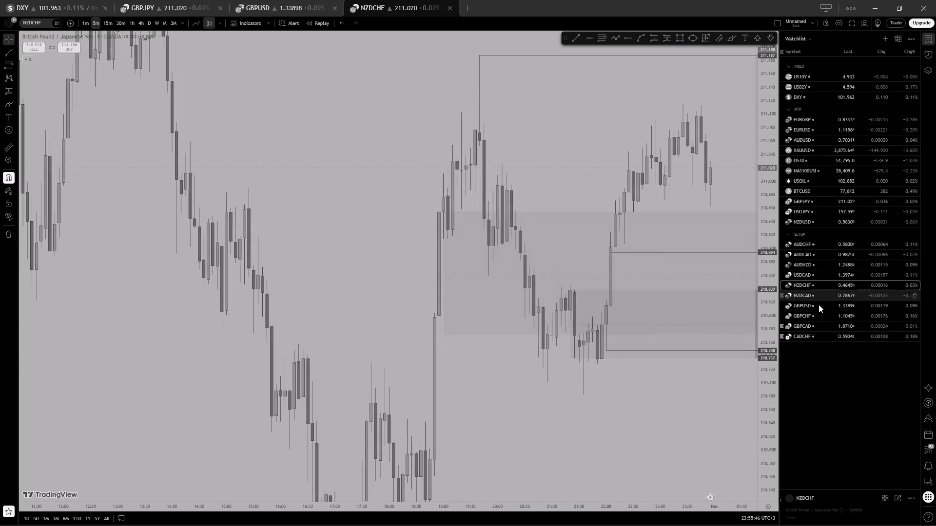
pyautogui.click(822, 316)
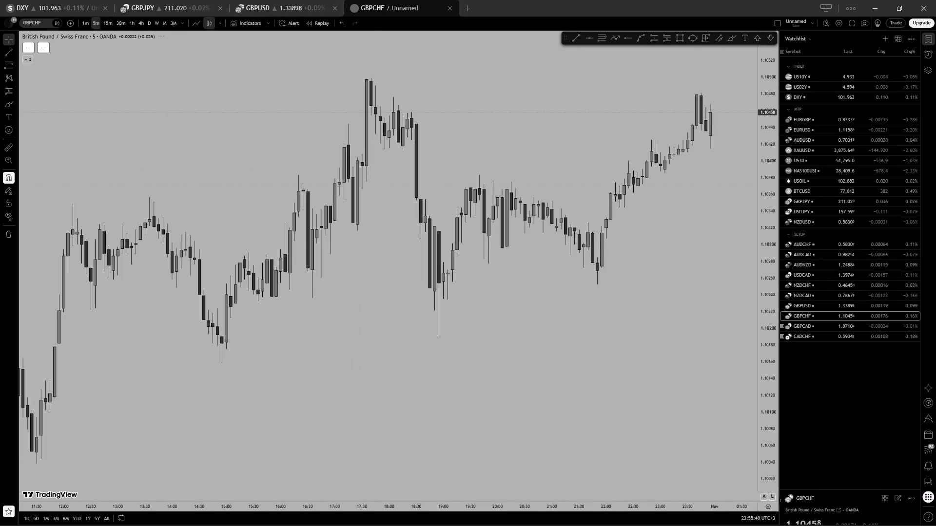
pyautogui.scroll(-9, 653, 139)
pyautogui.moveTo(680, 214); pyautogui.dragTo(400, 230)
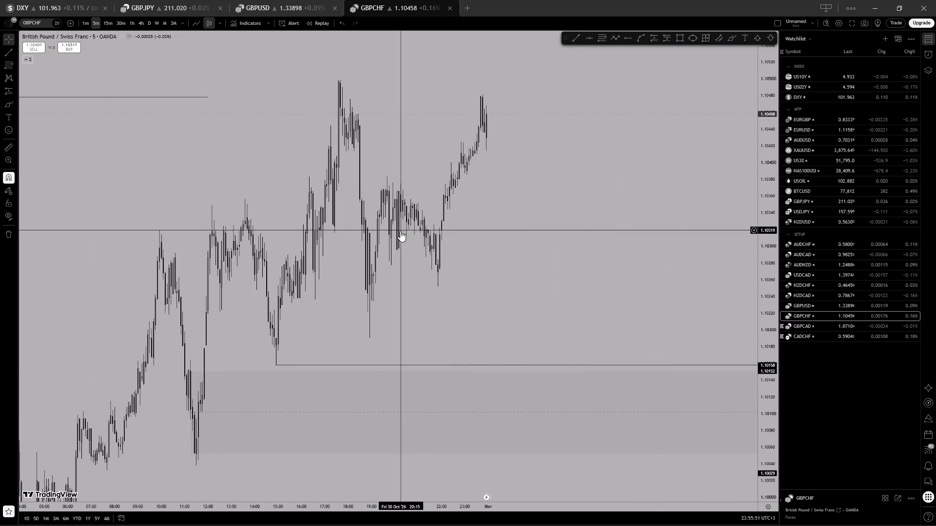
pyautogui.click(130, 21)
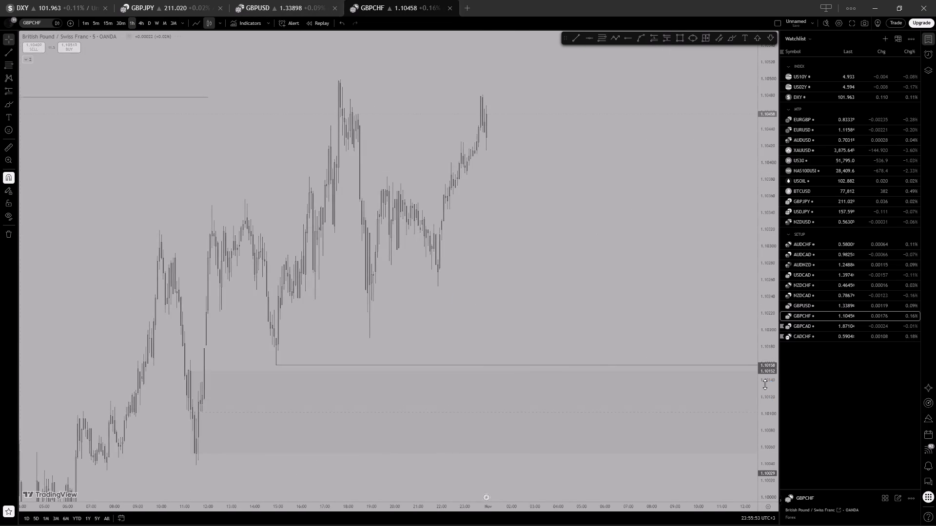
pyautogui.scroll(-13, 774, 417)
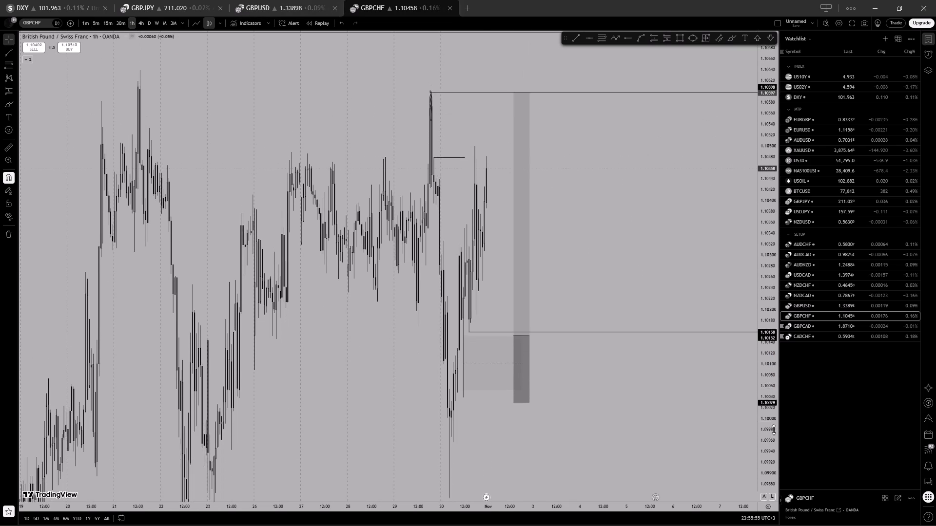
pyautogui.scroll(-15, 774, 430)
pyautogui.scroll(2, 585, 349)
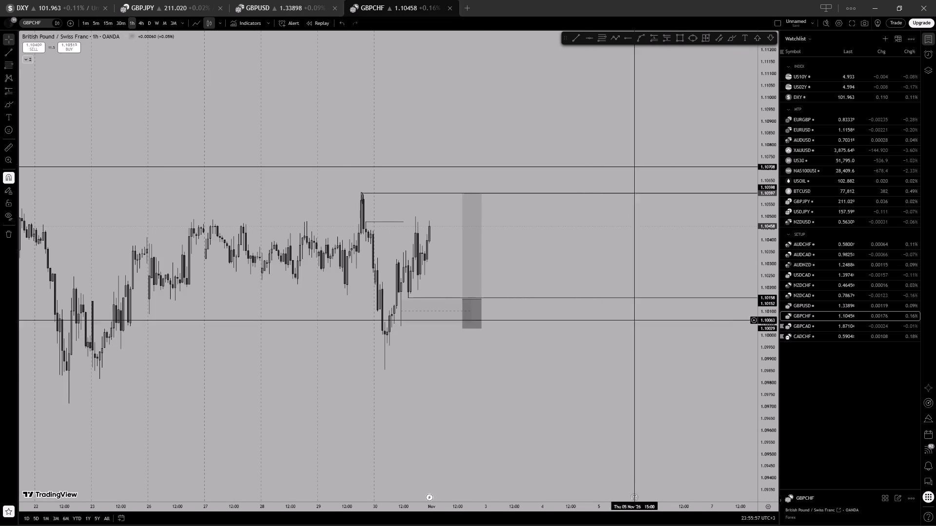
# Review the 1-hour charts of GBPCAD and CADCHF in the watchlist.
pyautogui.click(853, 329)
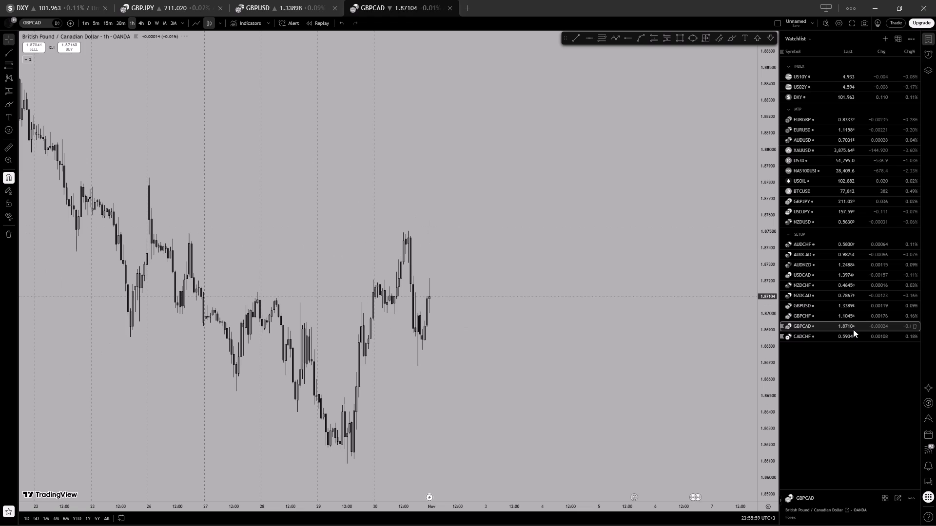
pyautogui.click(832, 338)
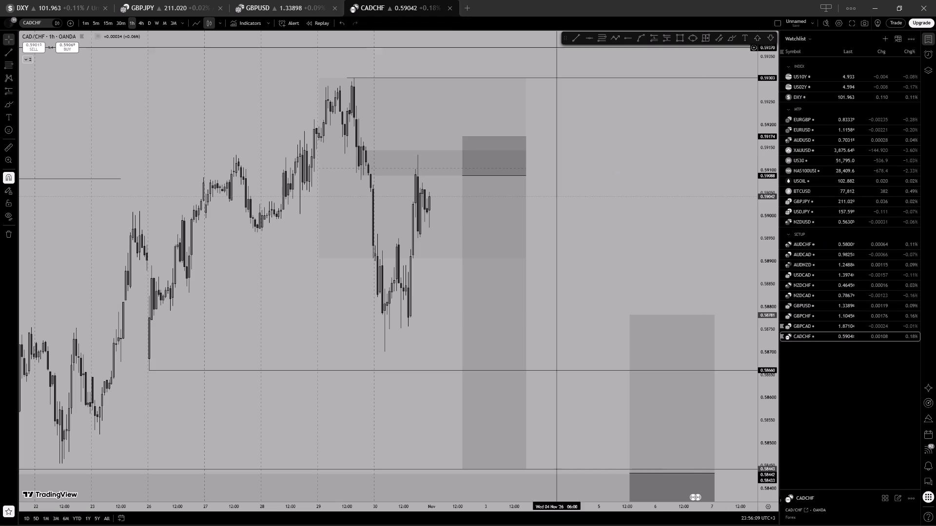
# Load EURUSD, hide the watchlist, and examine the 4-hour swings around the demand zone with the 0.618 and 0.786 levels.
pyautogui.click(842, 134)
pyautogui.click(842, 130)
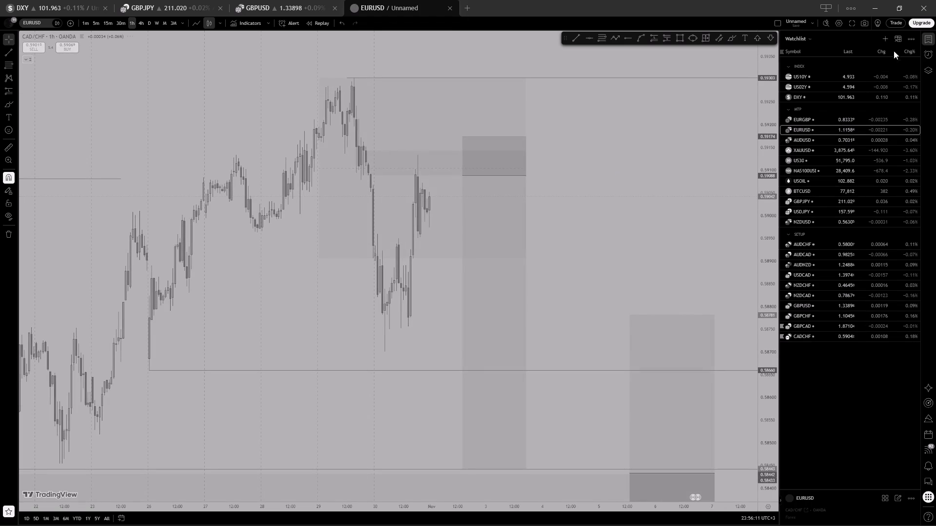
pyautogui.click(934, 38)
pyautogui.scroll(4, 457, 175)
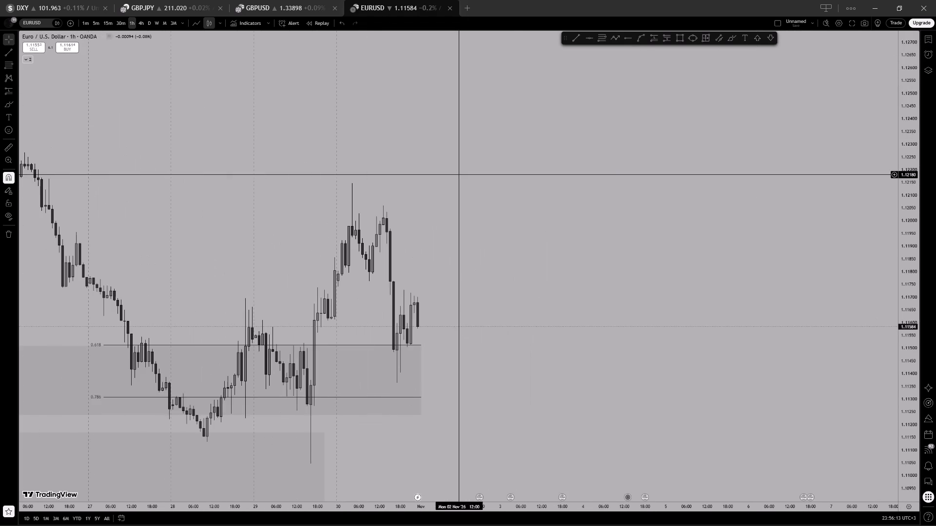
pyautogui.click(141, 26)
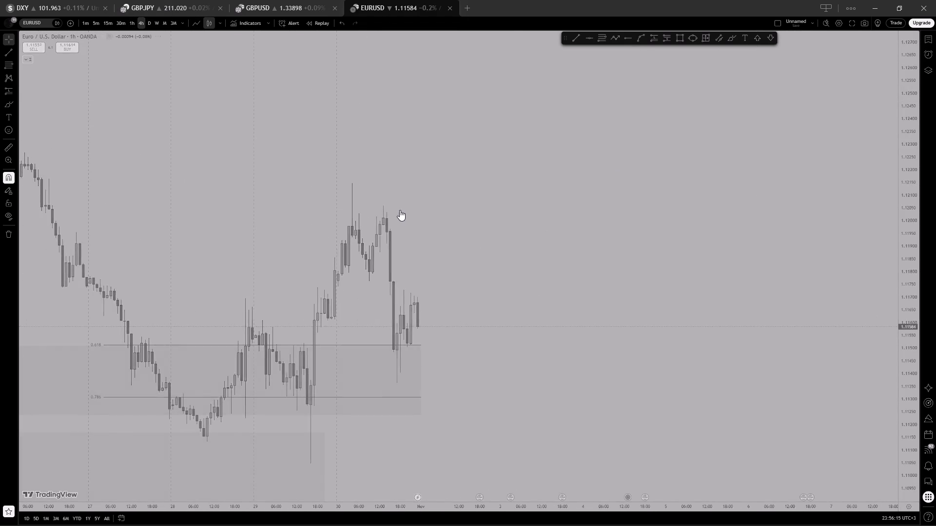
pyautogui.scroll(3, 446, 337)
pyautogui.moveTo(410, 341); pyautogui.dragTo(736, 346)
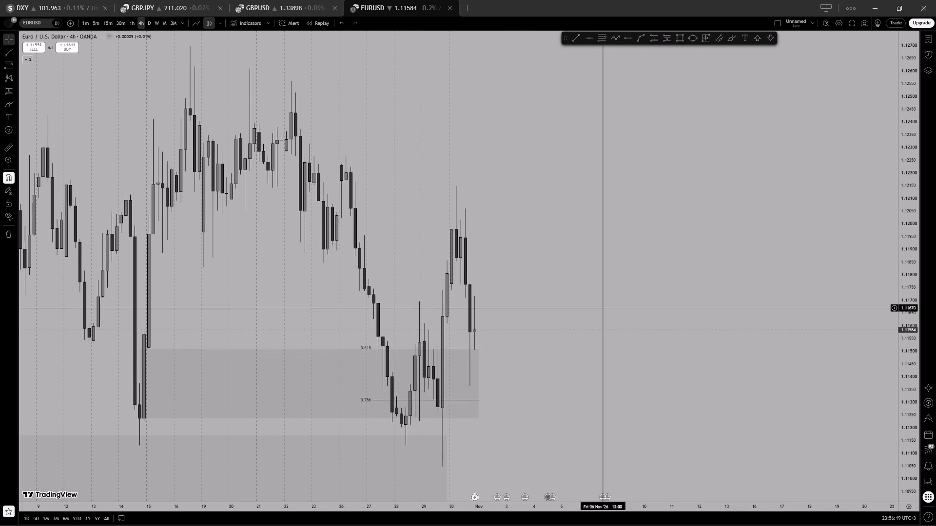
pyautogui.scroll(-2, 614, 319)
pyautogui.scroll(-9, 905, 365)
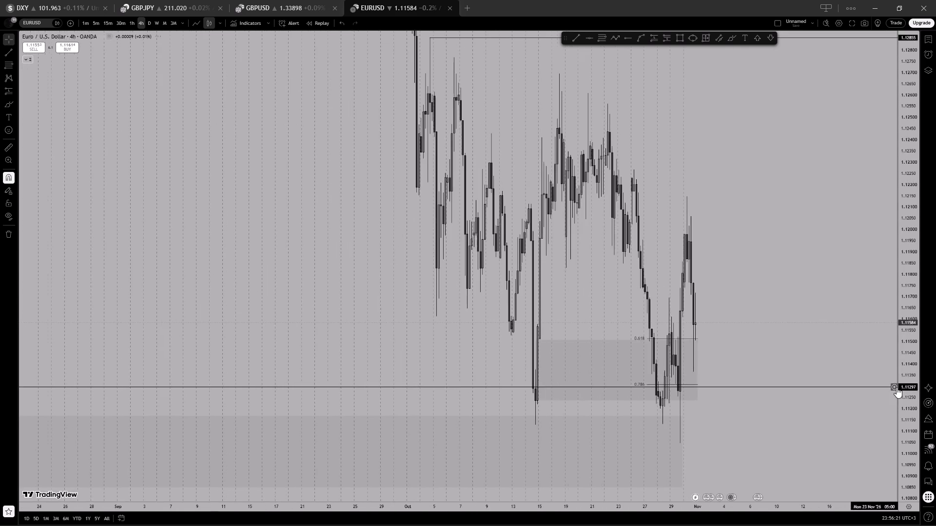
pyautogui.scroll(3, 741, 365)
pyautogui.moveTo(725, 382); pyautogui.dragTo(768, 349)
pyautogui.scroll(-4, 921, 426)
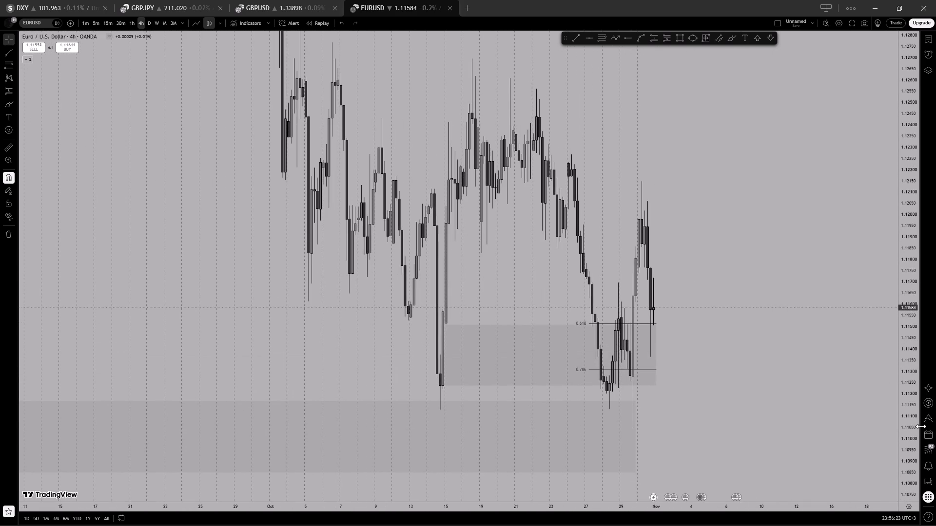
# Compare EURUSD price action around the demand zones on the daily, 4-hour and 1-hour timeframes.
pyautogui.scroll(-5, 901, 394)
pyautogui.scroll(3, 639, 337)
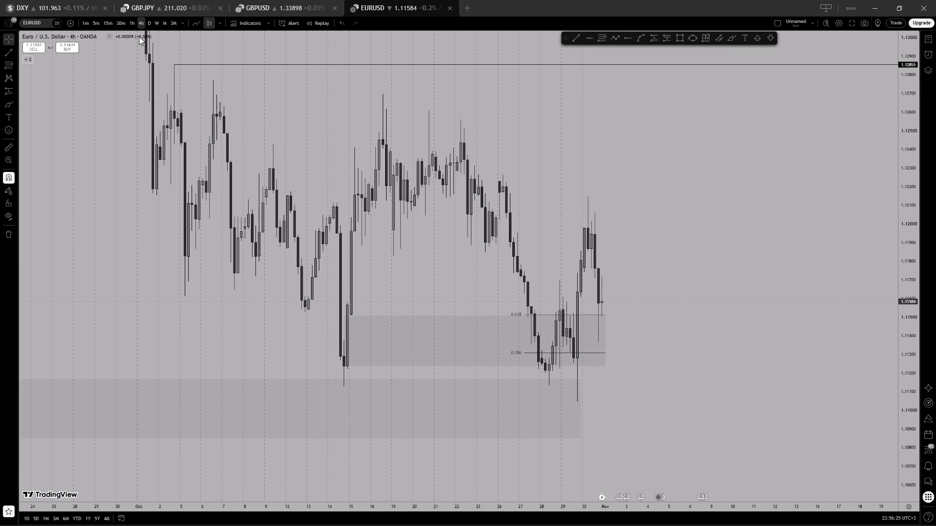
pyautogui.click(147, 25)
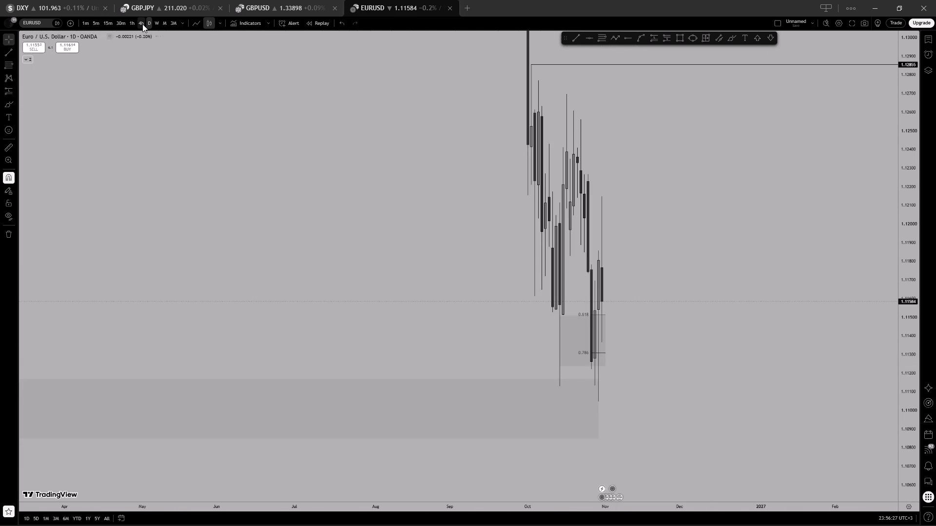
pyautogui.click(142, 24)
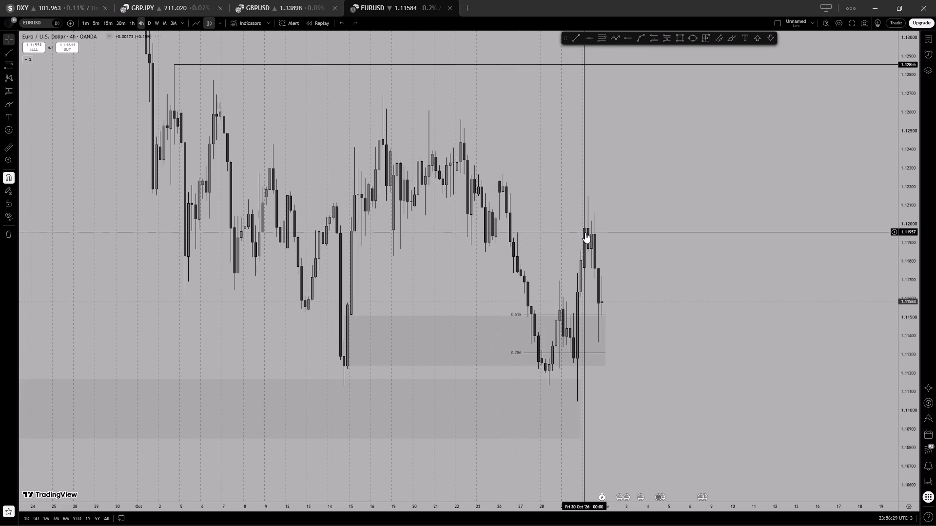
pyautogui.click(133, 19)
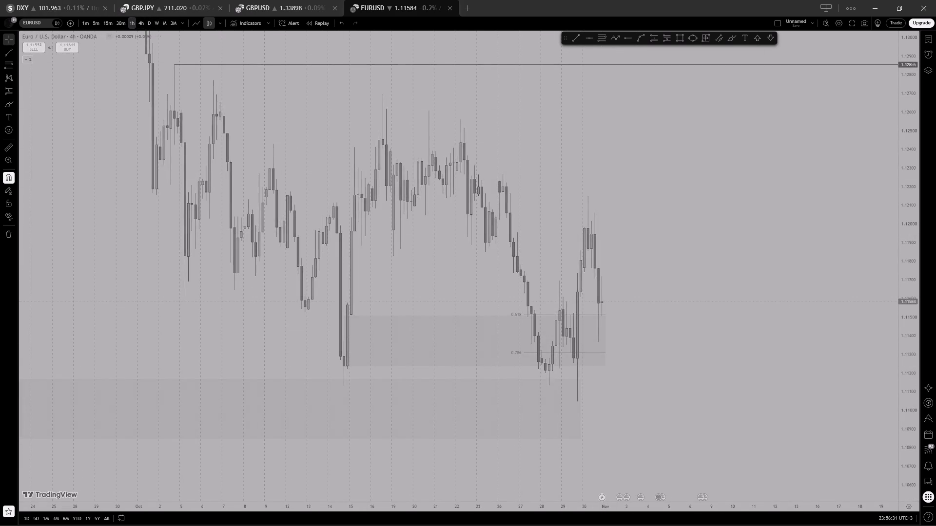
pyautogui.scroll(-3, 648, 250)
pyautogui.scroll(1, 677, 257)
pyautogui.moveTo(682, 261); pyautogui.dragTo(684, 270)
pyautogui.scroll(2, 667, 304)
pyautogui.scroll(-3, 686, 334)
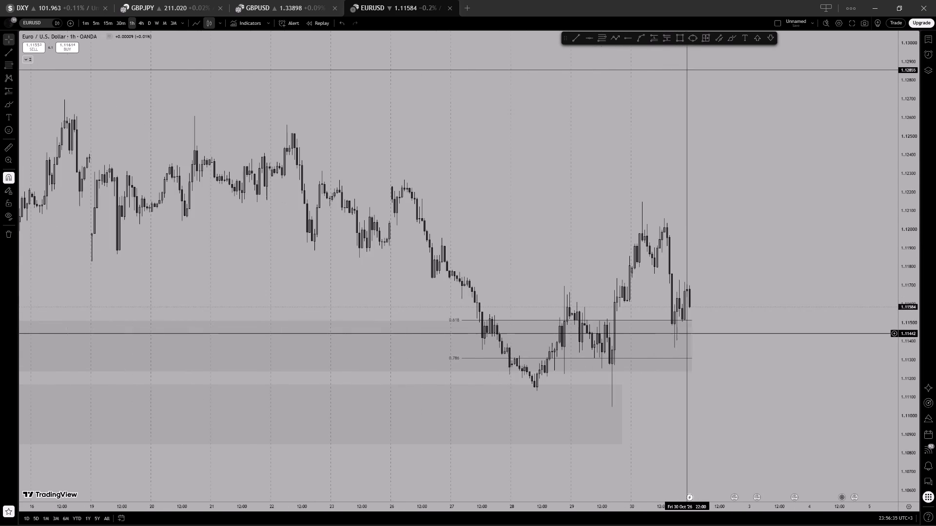
# Return EURUSD to the 4-hour timeframe and examine both demand zones against the latest swing high and low.
pyautogui.click(141, 24)
pyautogui.scroll(2, 535, 189)
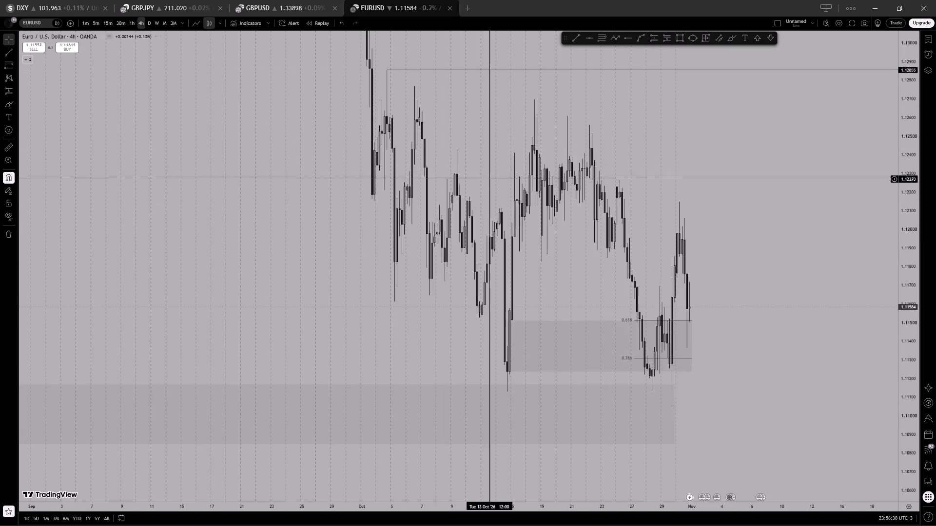
pyautogui.scroll(4, 535, 189)
pyautogui.scroll(-5, 896, 362)
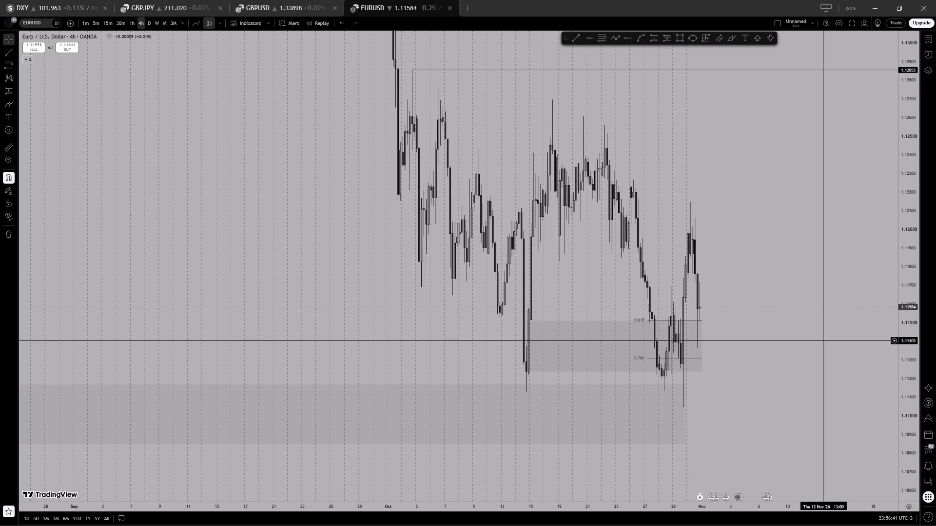
pyautogui.scroll(2, 730, 312)
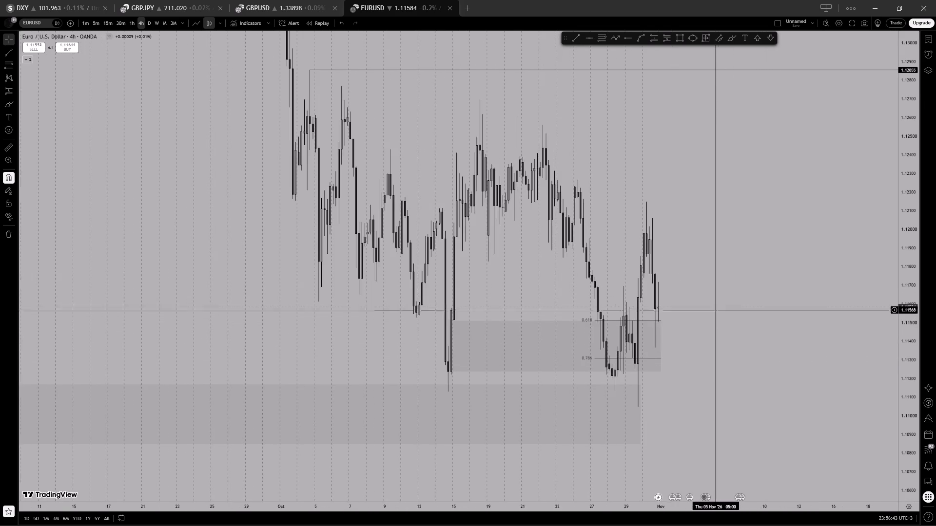
pyautogui.scroll(1, 716, 310)
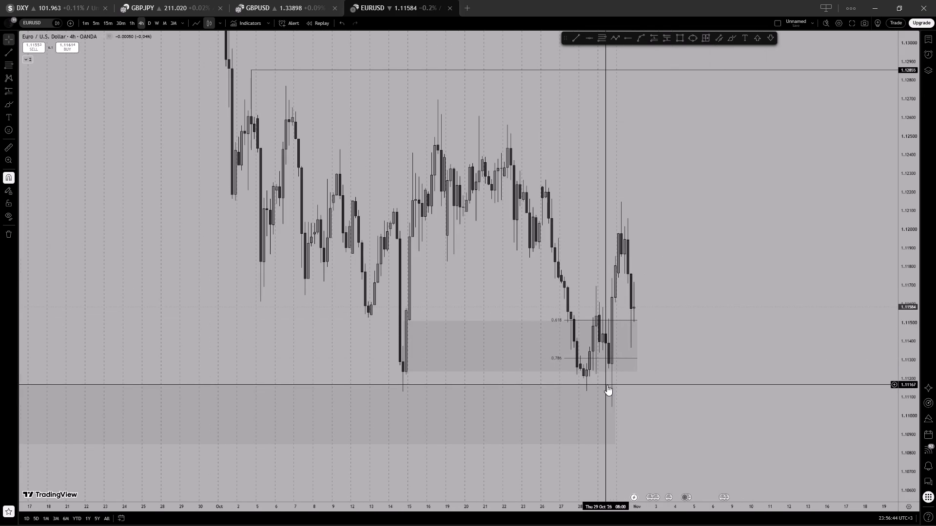
pyautogui.click(607, 385)
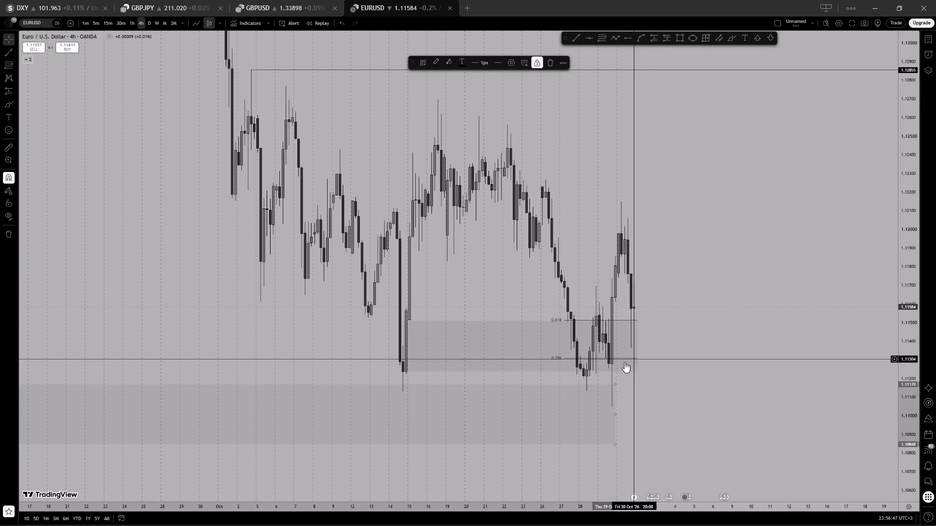
pyautogui.click(624, 372)
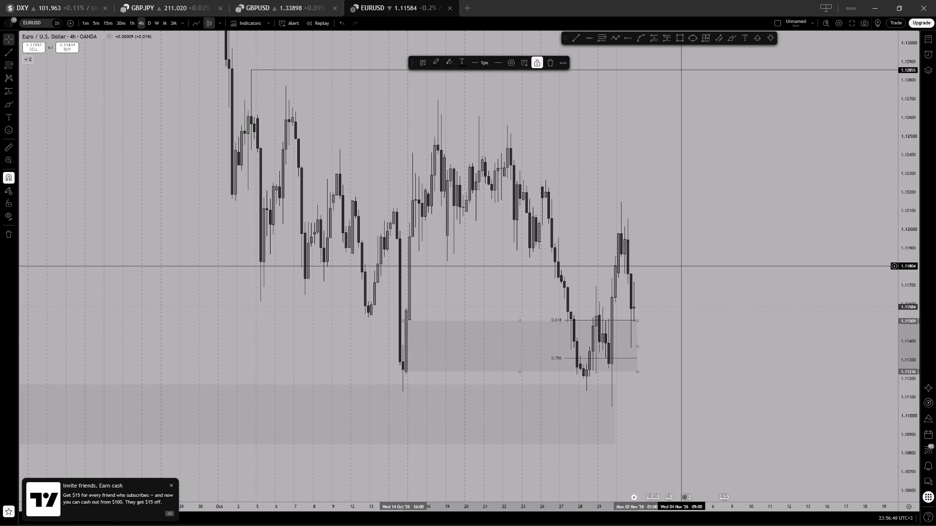
pyautogui.click(684, 261)
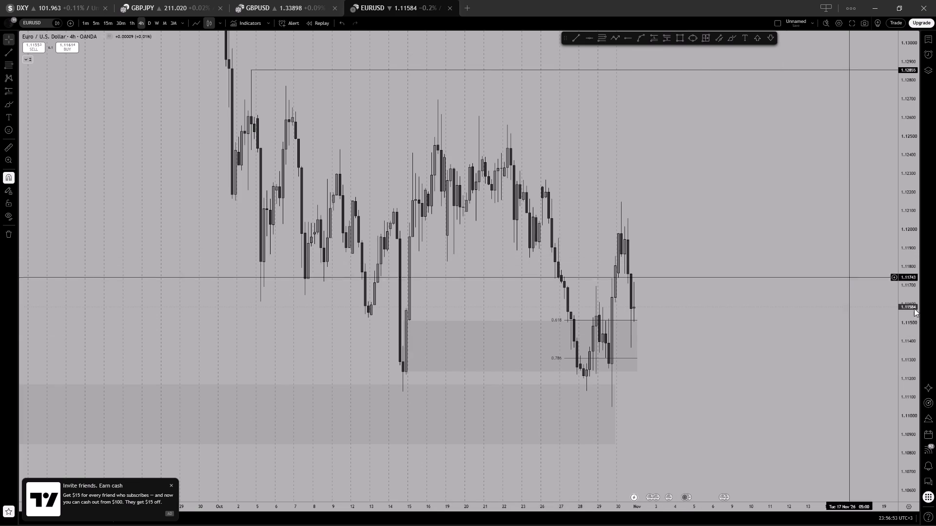
pyautogui.scroll(-8, 914, 325)
pyautogui.moveTo(852, 288); pyautogui.dragTo(853, 313)
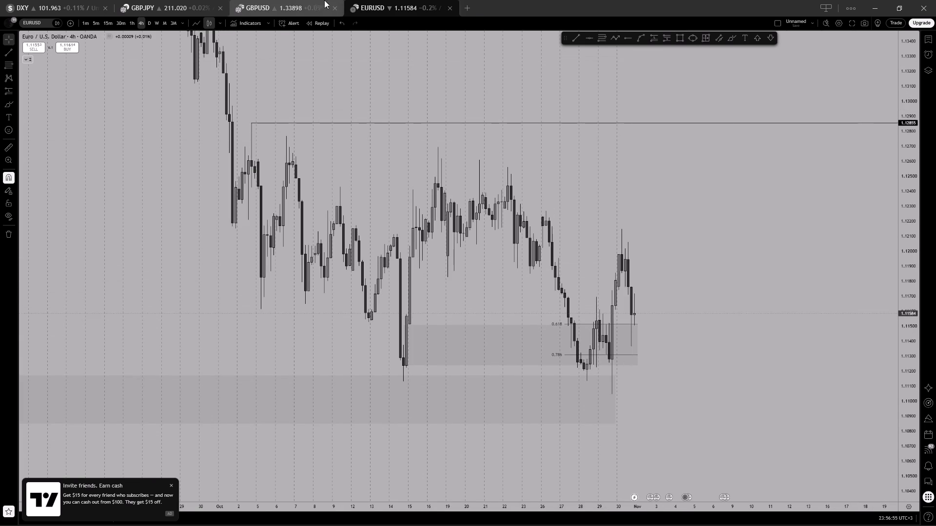
# On the GBPUSD 1-minute chart, unlock the short position, shorten it to end at the supply zone's 03:00 edge, and relock it.
pyautogui.click(299, 3)
pyautogui.scroll(2, 708, 152)
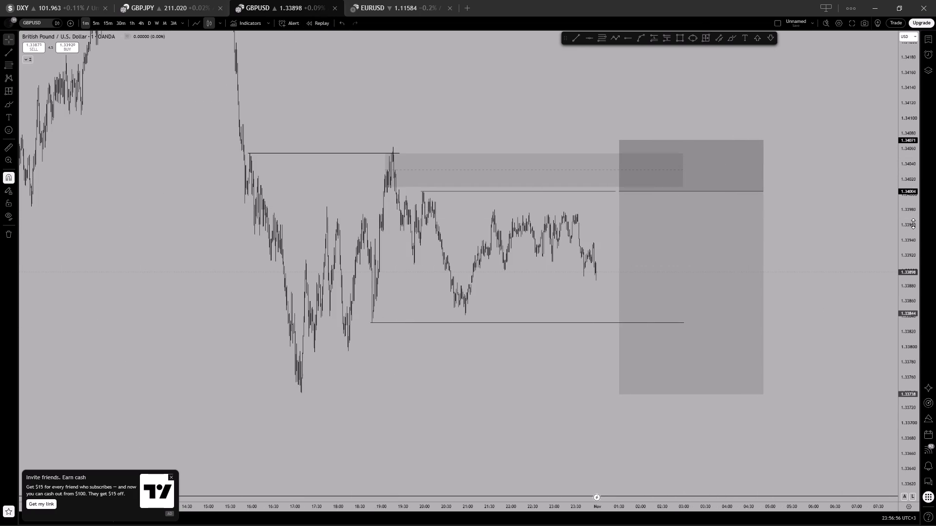
pyautogui.scroll(-4, 913, 225)
pyautogui.click(93, 20)
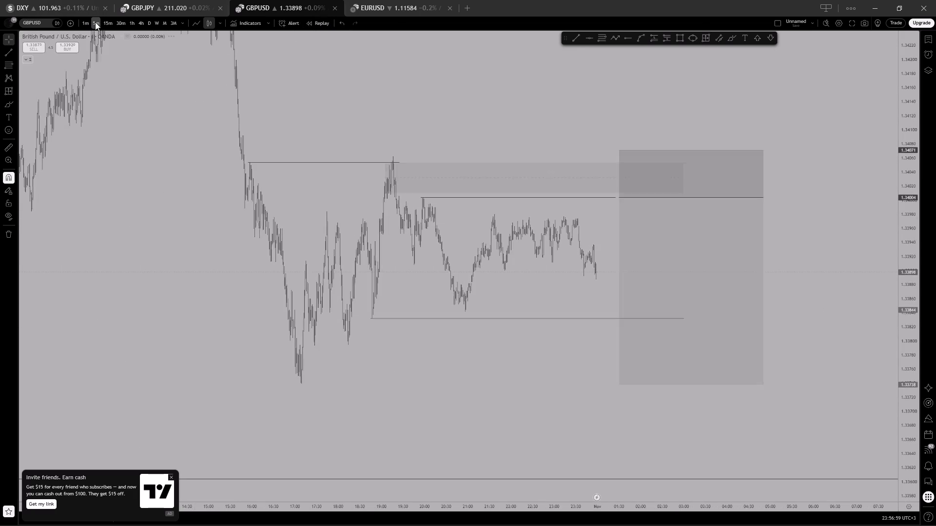
pyautogui.click(89, 23)
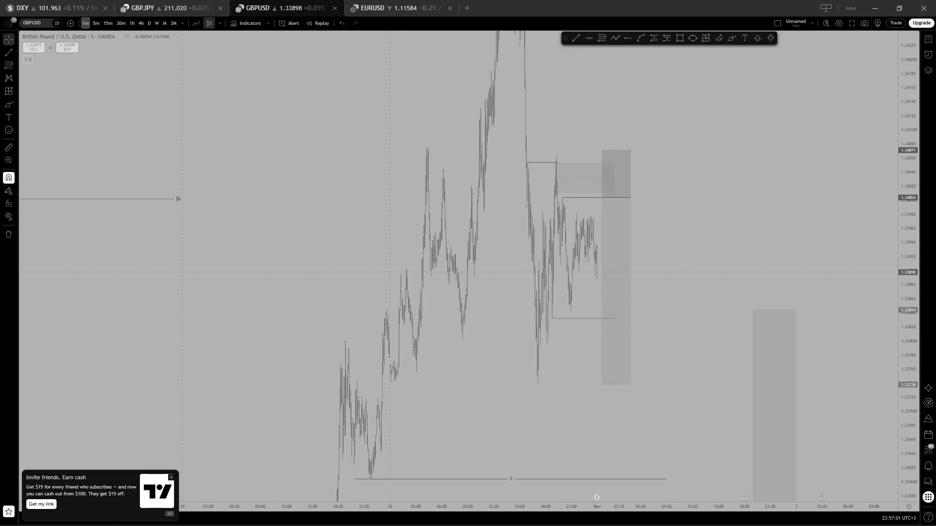
pyautogui.scroll(5, 570, 150)
pyautogui.scroll(-2, 565, 140)
pyautogui.click(629, 217)
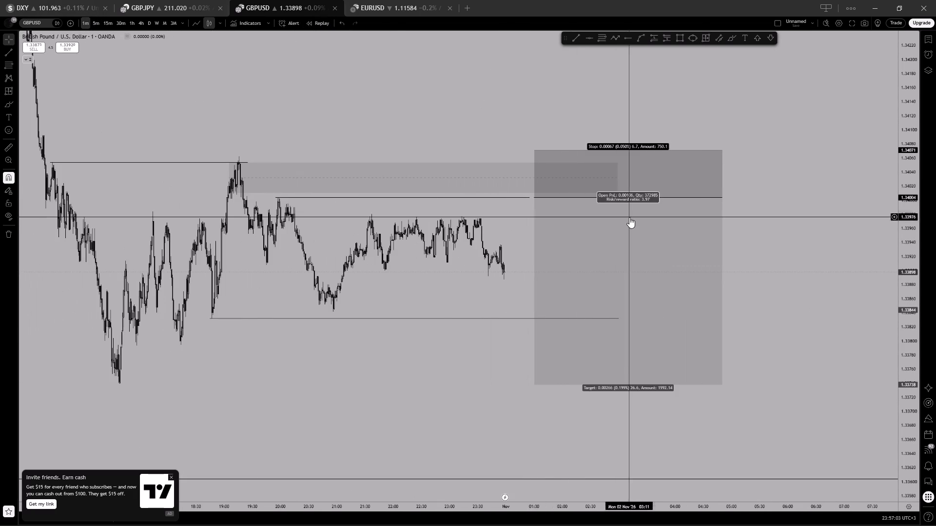
pyautogui.click(511, 65)
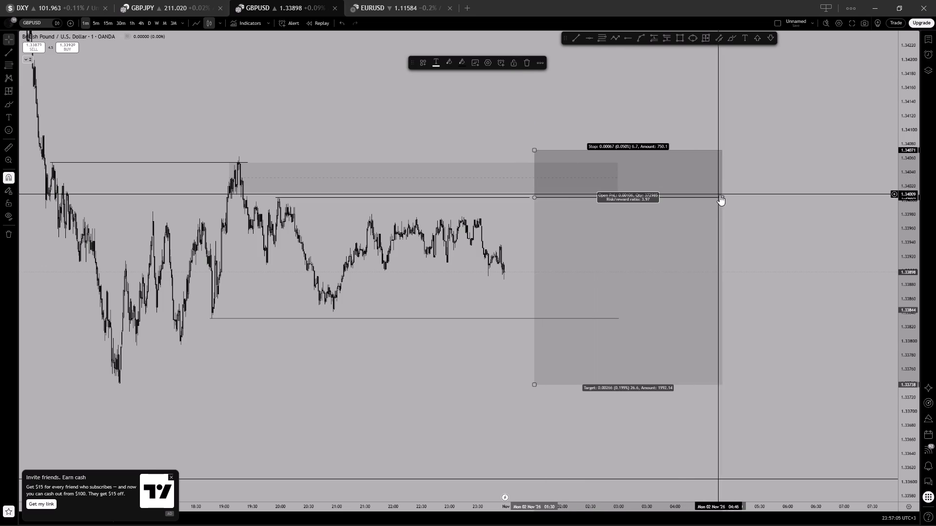
pyautogui.moveTo(721, 198); pyautogui.dragTo(619, 199)
pyautogui.click(519, 66)
pyautogui.click(542, 99)
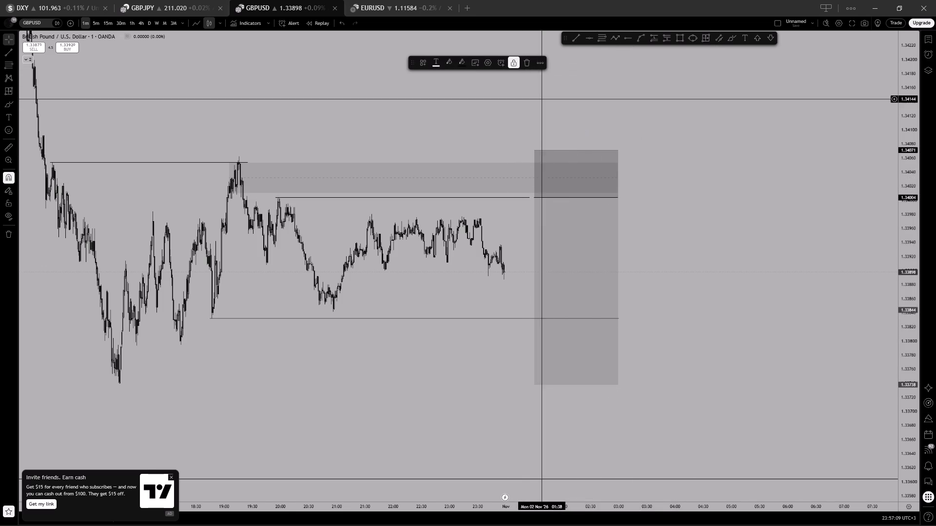
# Examine the GBPUSD 1-minute short setup and its preceding swings, comparing it with the EURUSD 4-hour chart.
pyautogui.scroll(-5, 564, 97)
pyautogui.moveTo(755, 116); pyautogui.dragTo(770, 224)
pyautogui.scroll(7, 903, 279)
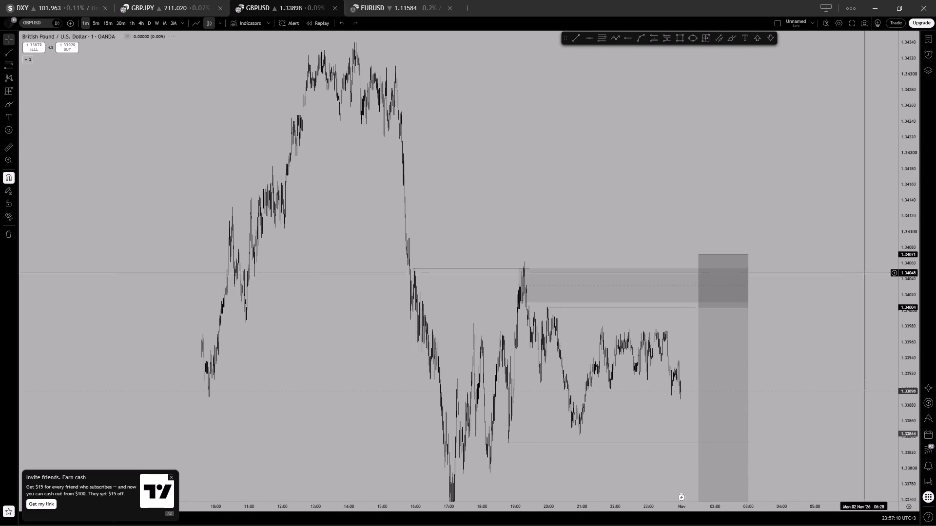
pyautogui.scroll(3, 864, 273)
pyautogui.moveTo(615, 241); pyautogui.dragTo(724, 137)
pyautogui.scroll(2, 662, 146)
pyautogui.moveTo(664, 158); pyautogui.dragTo(696, 85)
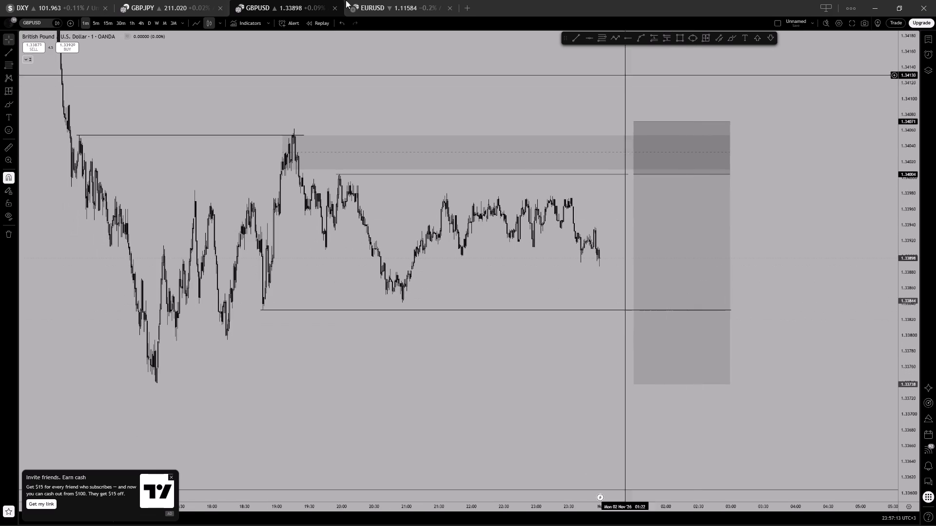
pyautogui.click(390, 5)
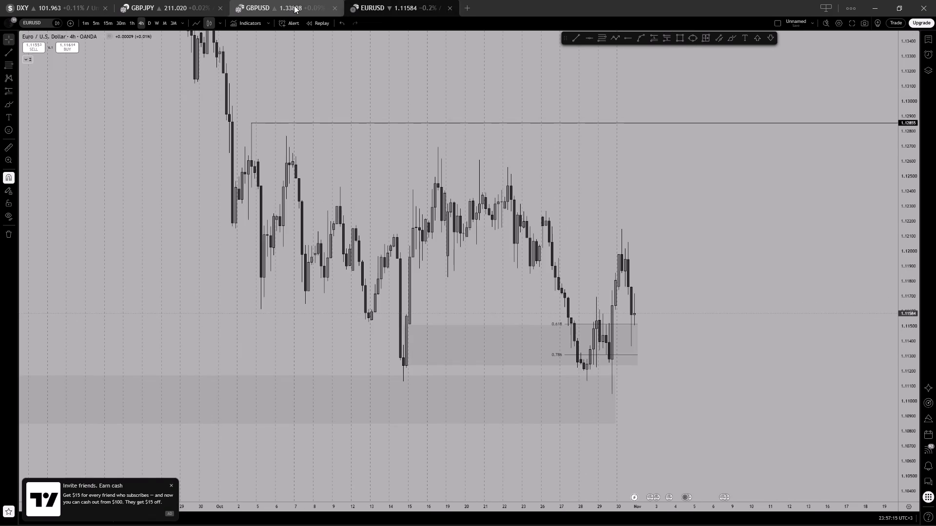
pyautogui.click(294, 5)
pyautogui.click(185, 3)
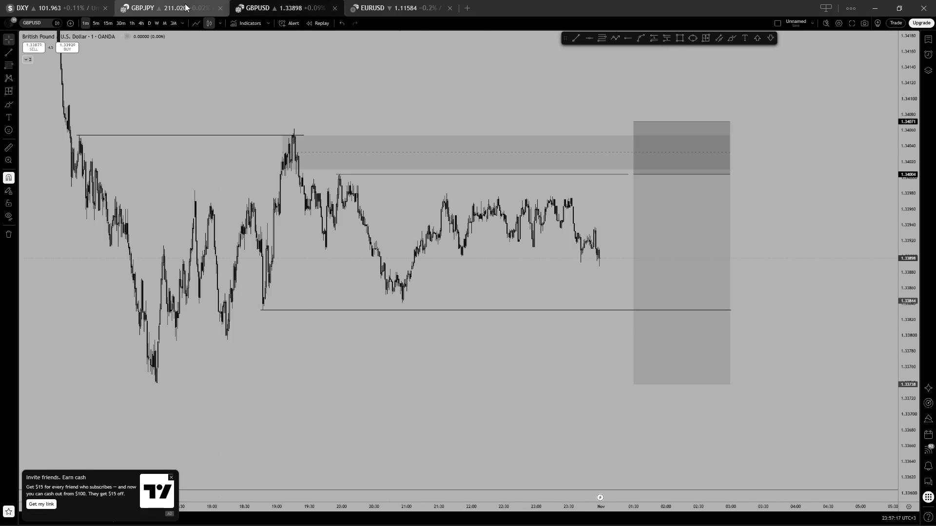
pyautogui.click(297, 1)
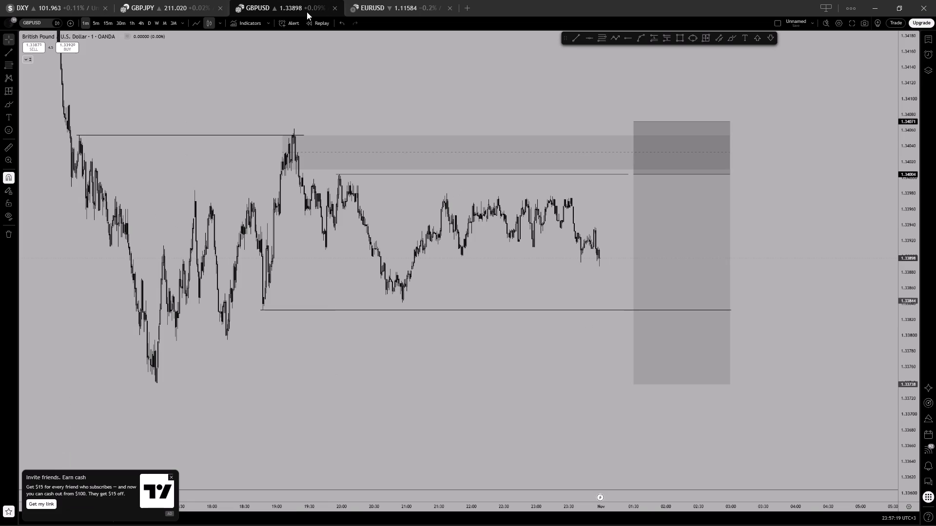
pyautogui.scroll(-4, 519, 153)
pyautogui.moveTo(567, 102); pyautogui.dragTo(493, 129)
pyautogui.scroll(1, 497, 113)
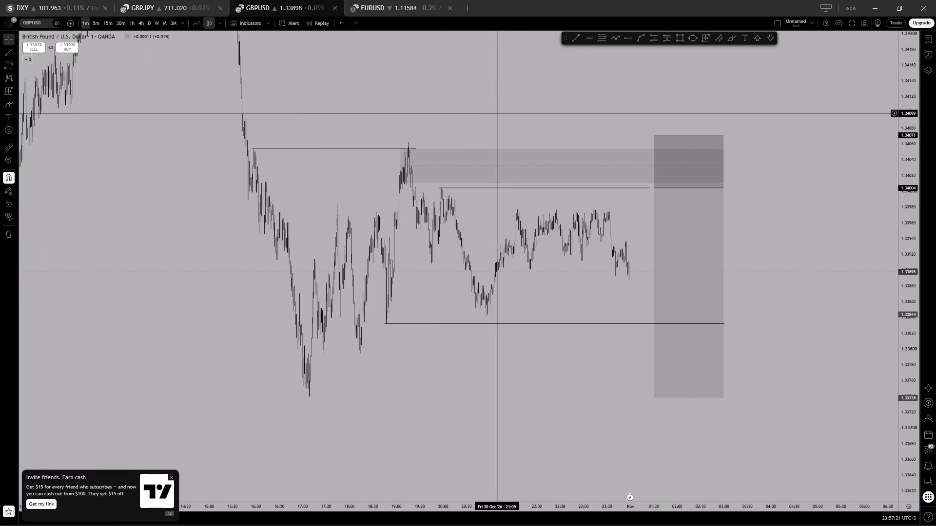
pyautogui.scroll(2, 498, 113)
pyautogui.moveTo(498, 113); pyautogui.dragTo(499, 124)
pyautogui.click(402, 15)
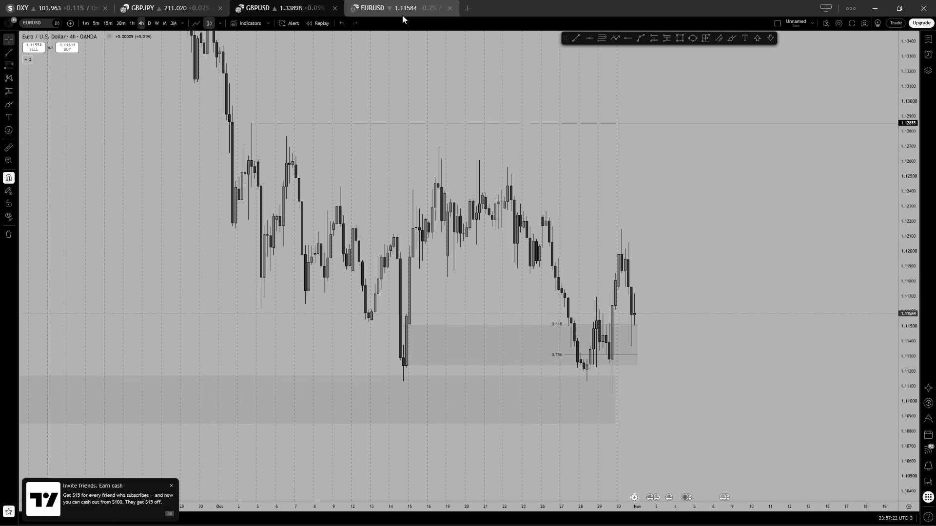
pyautogui.click(306, 10)
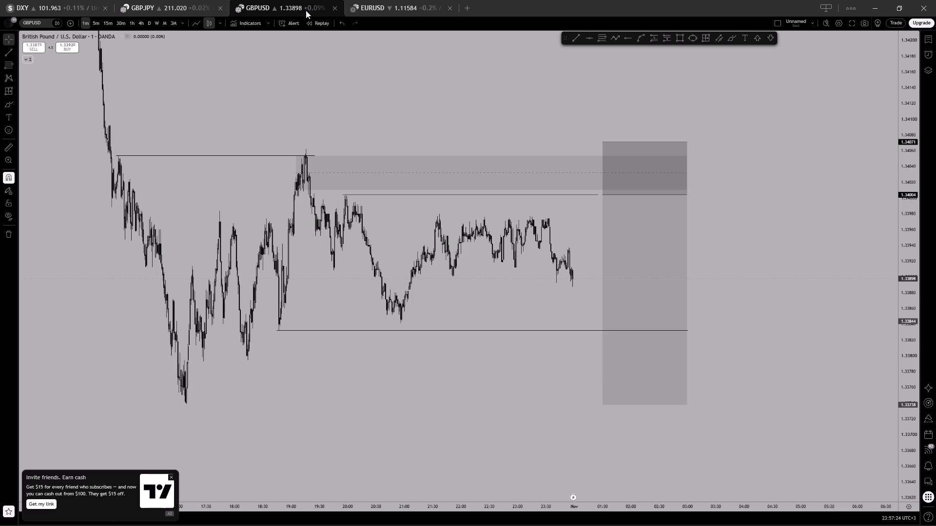
# Open the GBPJPY chart and restore its connection to view the long position setup.
pyautogui.click(146, 0)
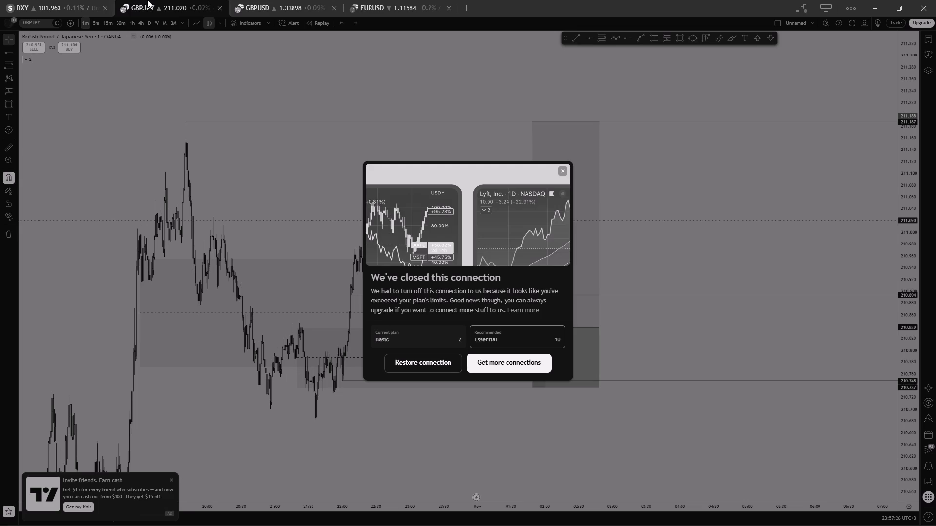
pyautogui.click(425, 370)
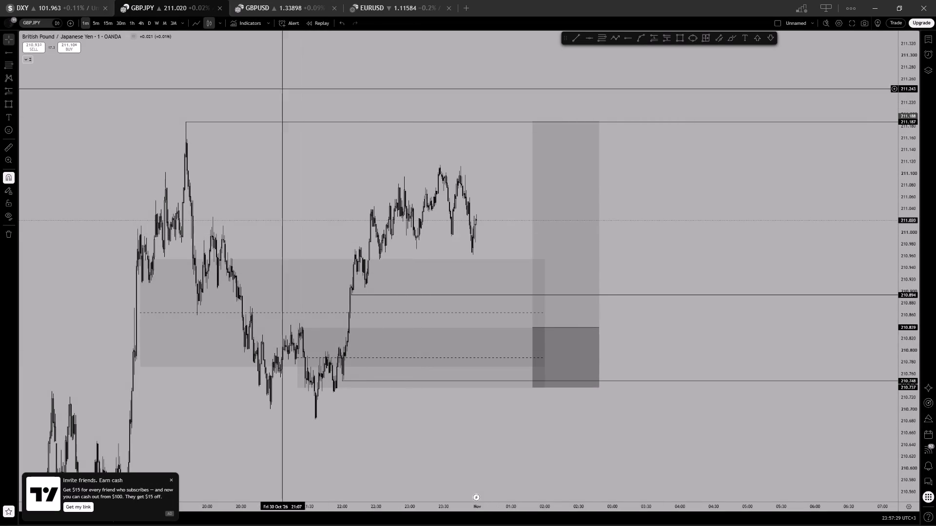
# Open the DXY chart, restore its connection, and examine the 4-hour swings against the 101.446 and 100.872 levels.
pyautogui.click(77, 2)
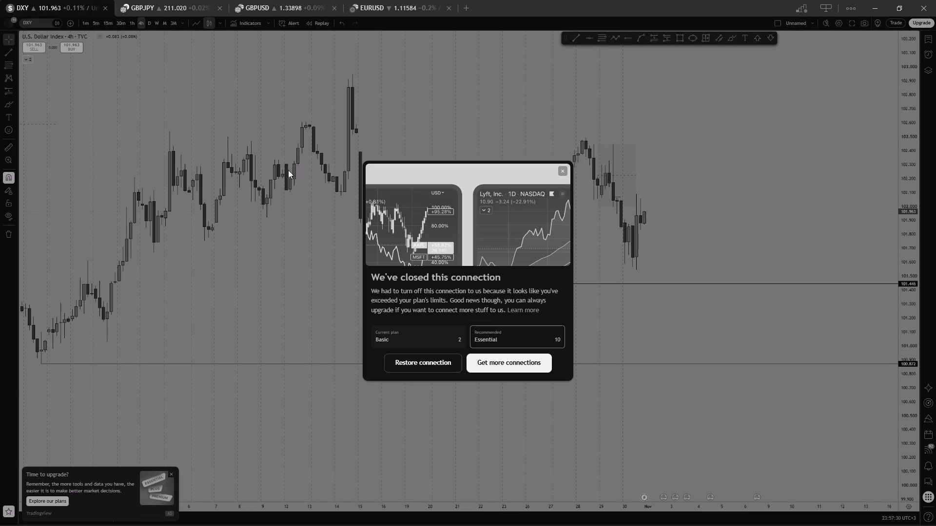
pyautogui.click(429, 360)
pyautogui.scroll(-4, 809, 211)
pyautogui.scroll(3, 841, 246)
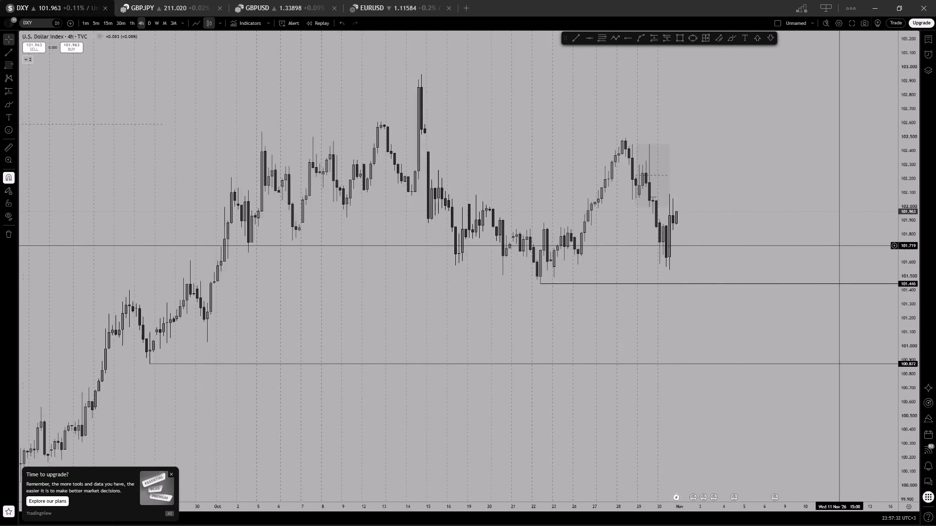
pyautogui.moveTo(800, 230); pyautogui.dragTo(811, 277)
pyautogui.scroll(-2, 902, 234)
pyautogui.moveTo(877, 218); pyautogui.dragTo(877, 225)
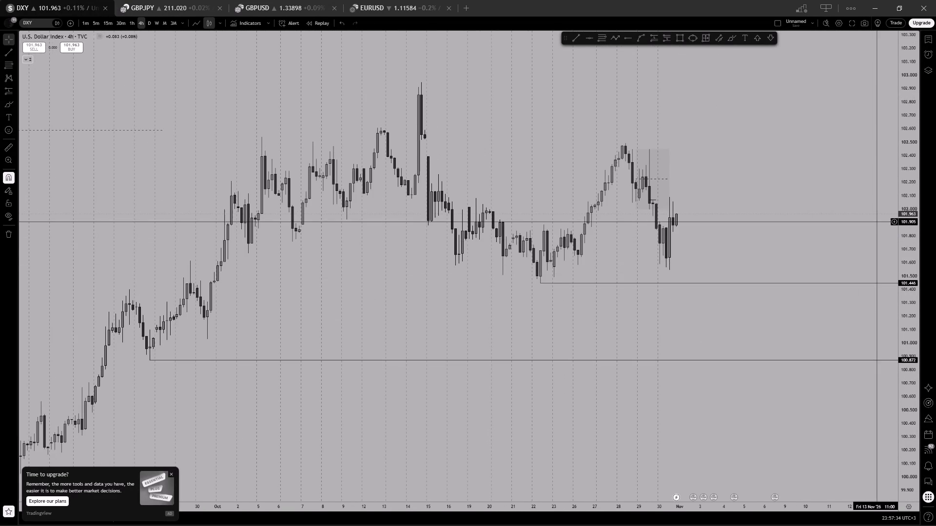
# Close the charting application.
pyautogui.click(927, 7)
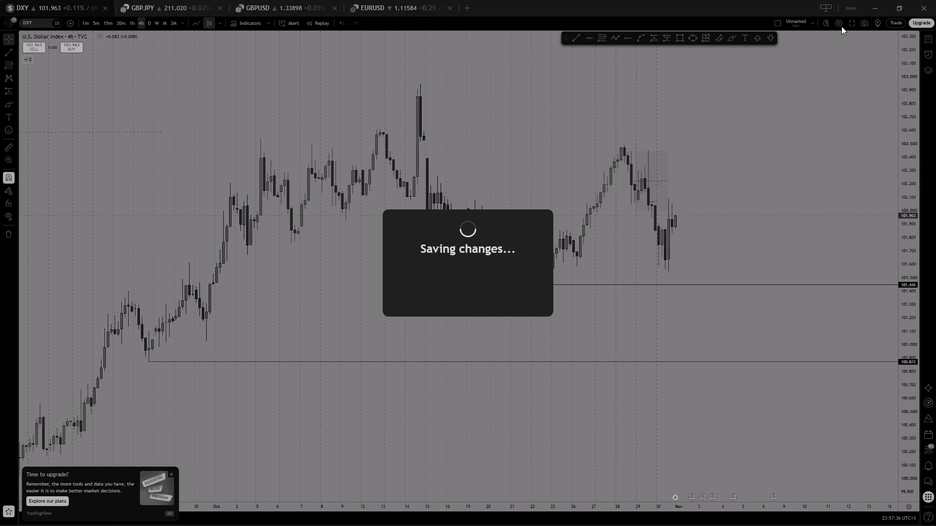